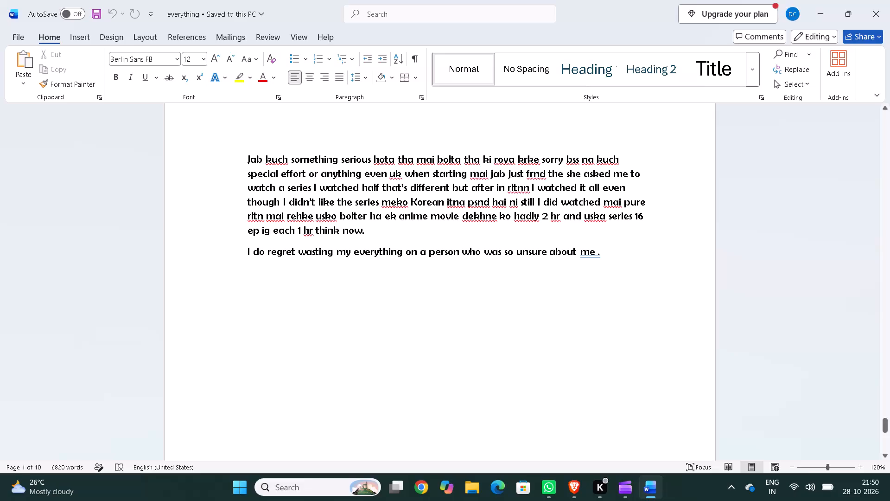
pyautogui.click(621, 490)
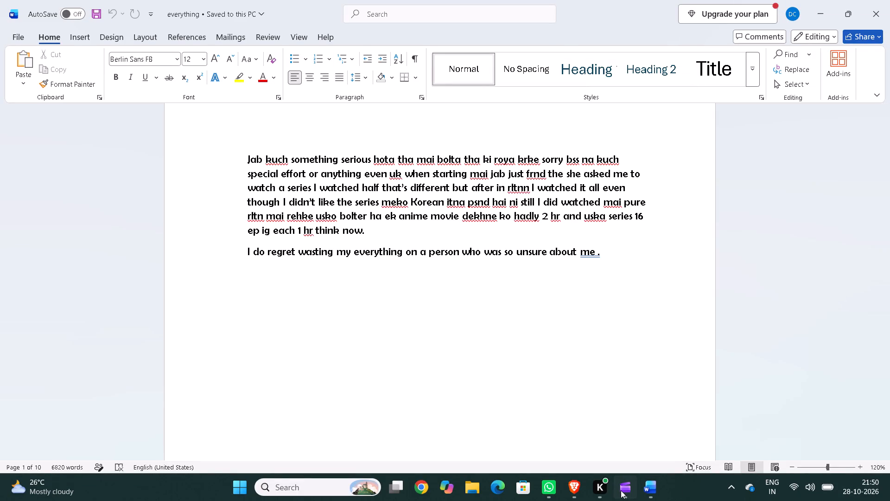
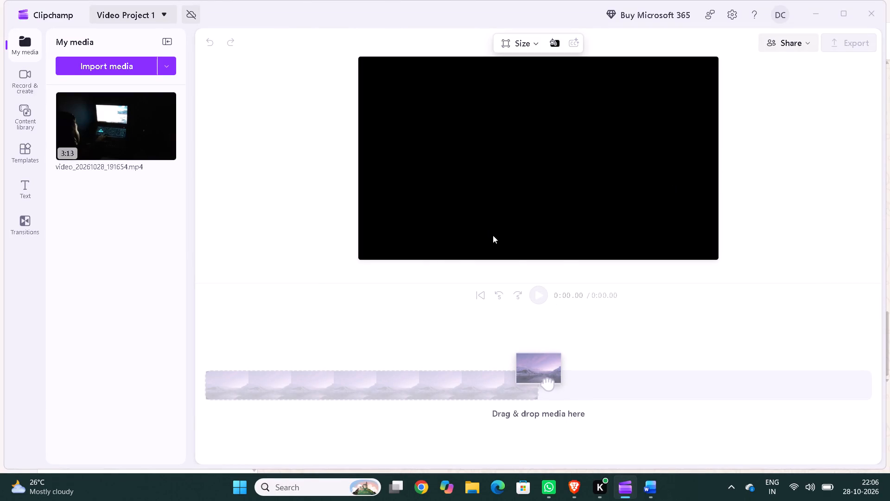
# Add the imported clip video_20261028_191654.mp4 to the empty timeline.
pyautogui.moveTo(86, 122); pyautogui.dragTo(395, 394)
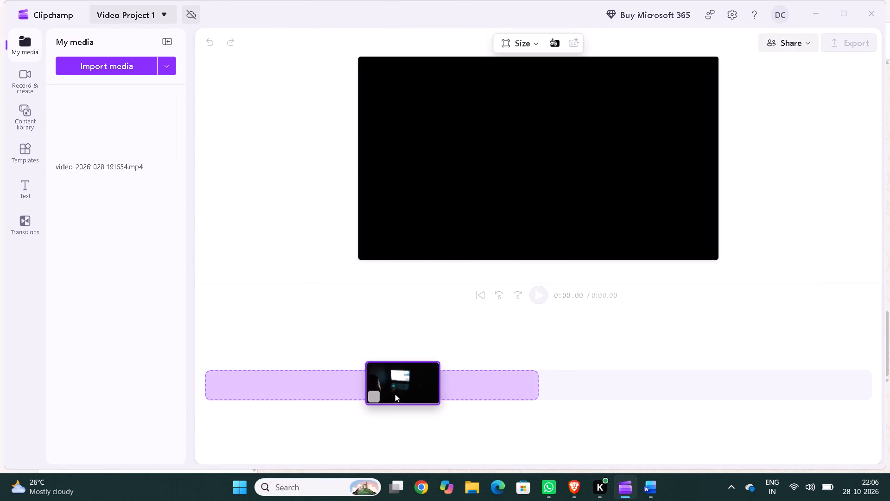
pyautogui.moveTo(395, 394); pyautogui.dragTo(396, 400)
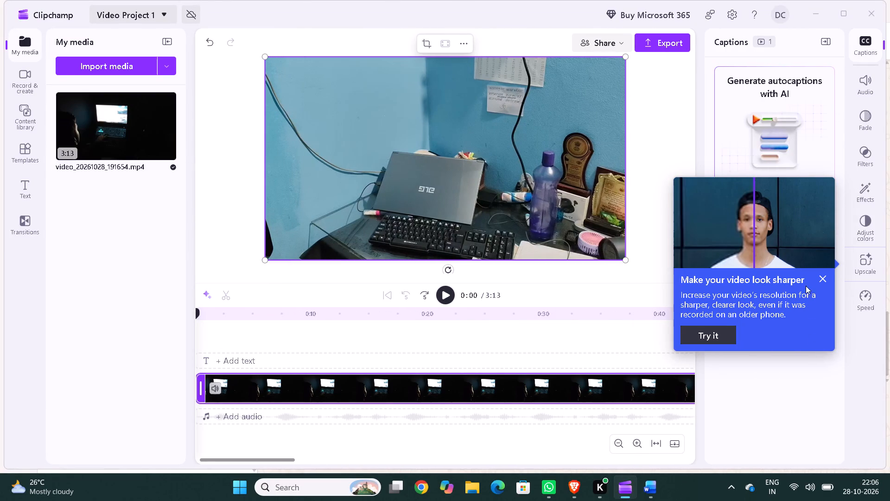
# Open the upscaling options for the clip and look through the available quality choices.
pyautogui.click(708, 335)
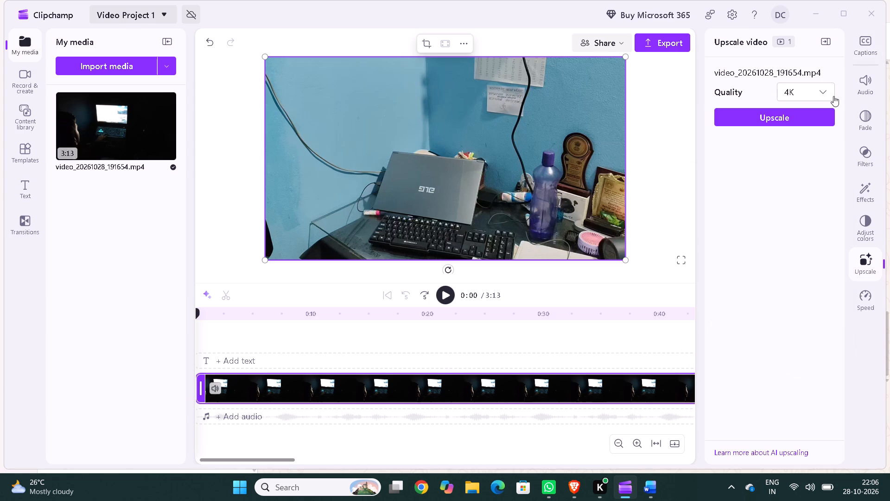
pyautogui.click(823, 90)
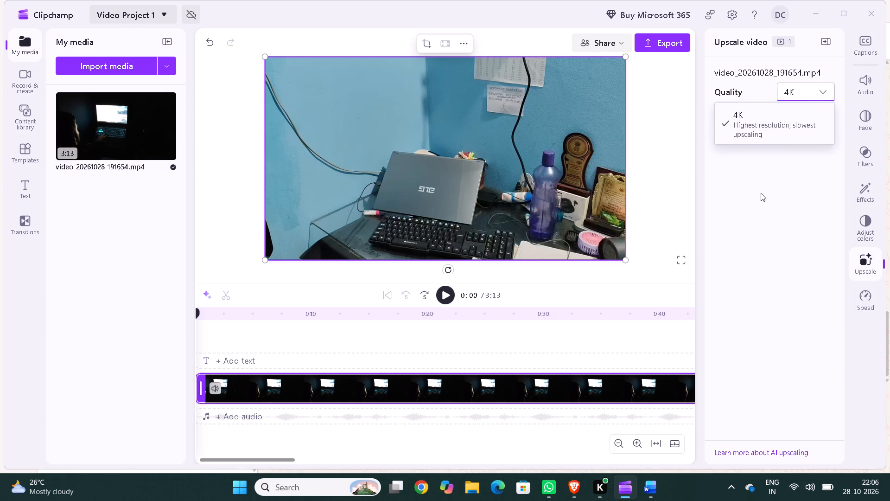
pyautogui.click(754, 212)
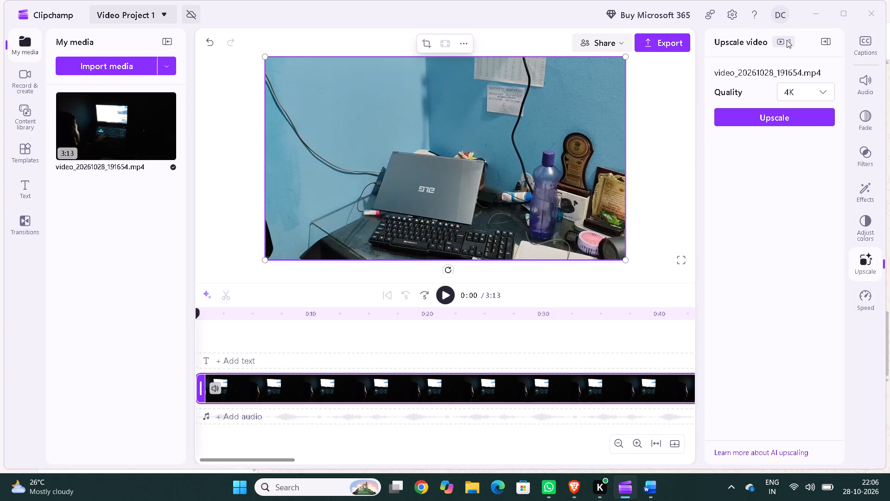
pyautogui.click(785, 42)
# Preview the clip's opening seconds to find the cut point and split the clip at 0:05.
pyautogui.click(445, 291)
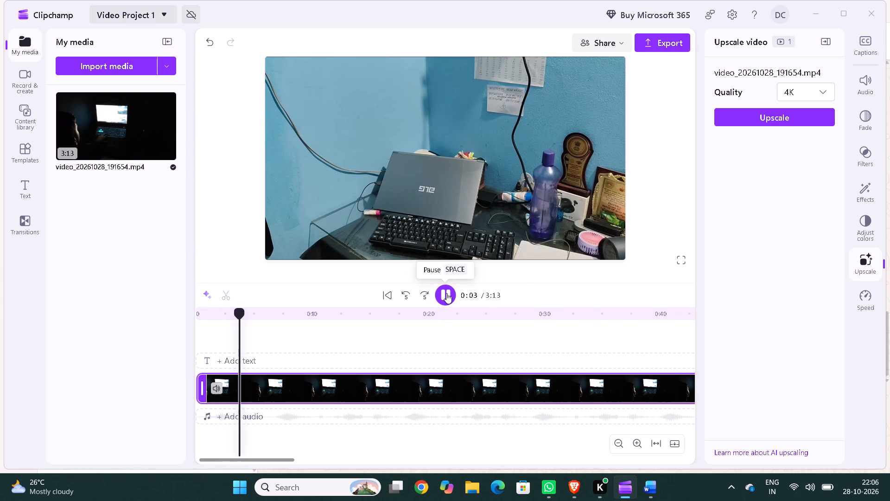
pyautogui.click(447, 292)
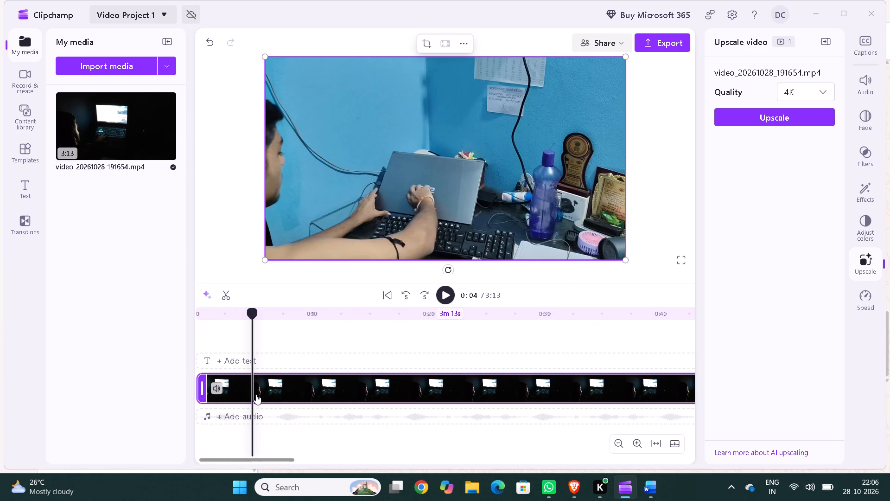
pyautogui.moveTo(252, 394); pyautogui.dragTo(244, 398)
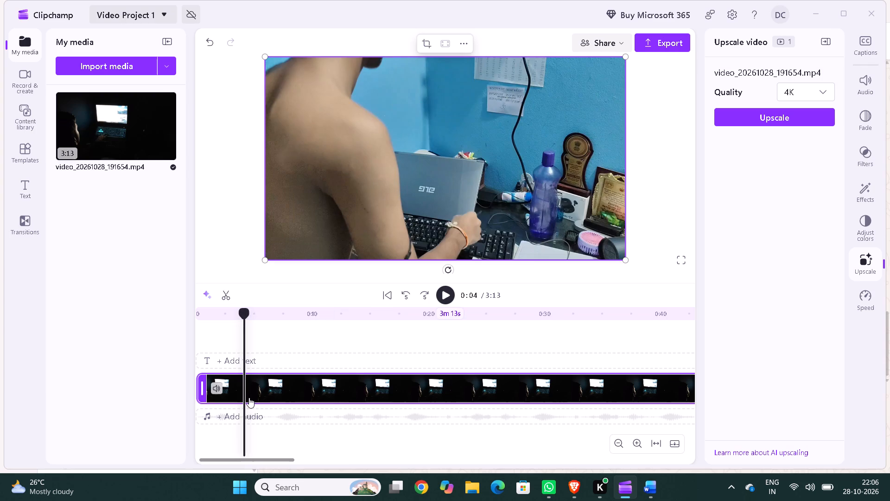
pyautogui.click(450, 289)
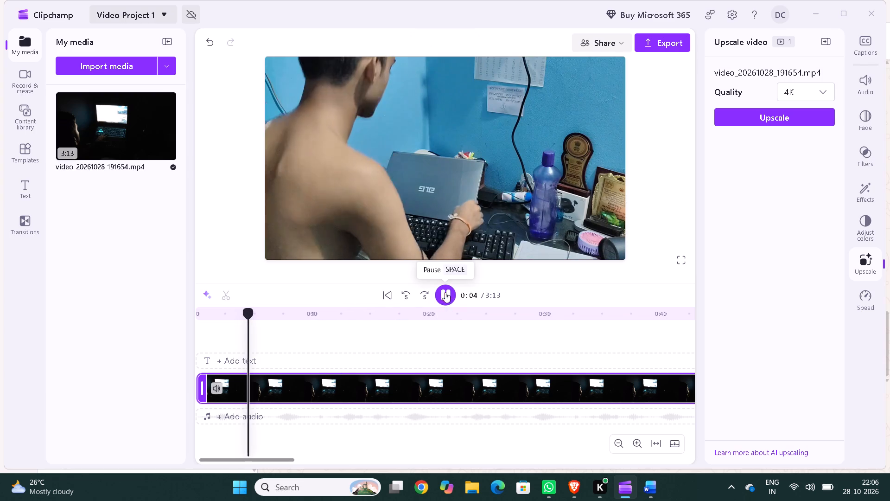
pyautogui.click(450, 285)
pyautogui.click(445, 292)
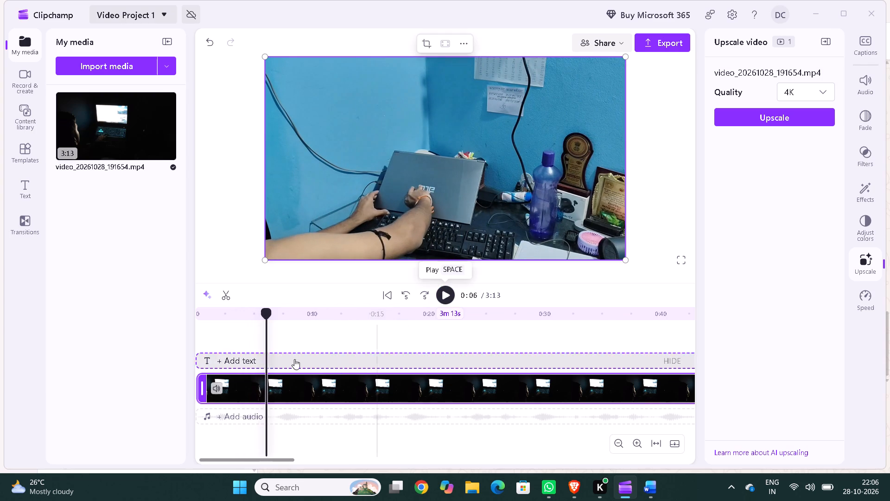
pyautogui.click(256, 379)
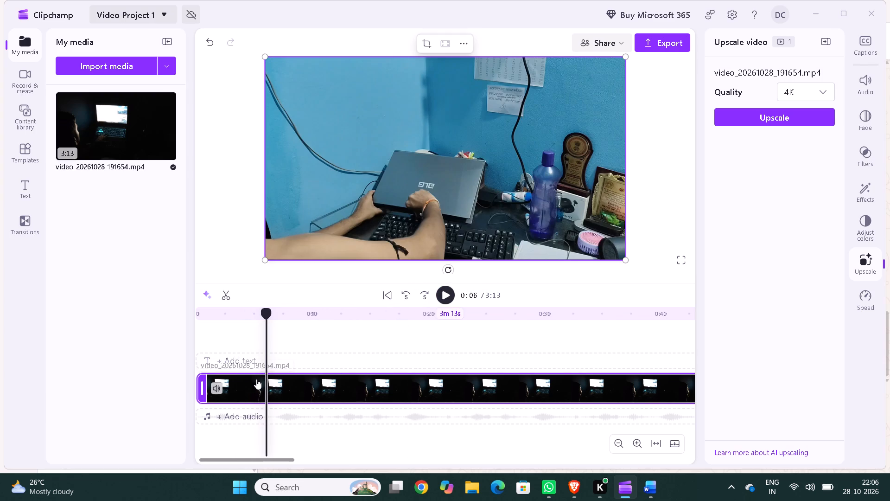
pyautogui.click(259, 380)
pyautogui.moveTo(268, 382); pyautogui.dragTo(260, 386)
pyautogui.click(260, 386)
pyautogui.click(259, 386)
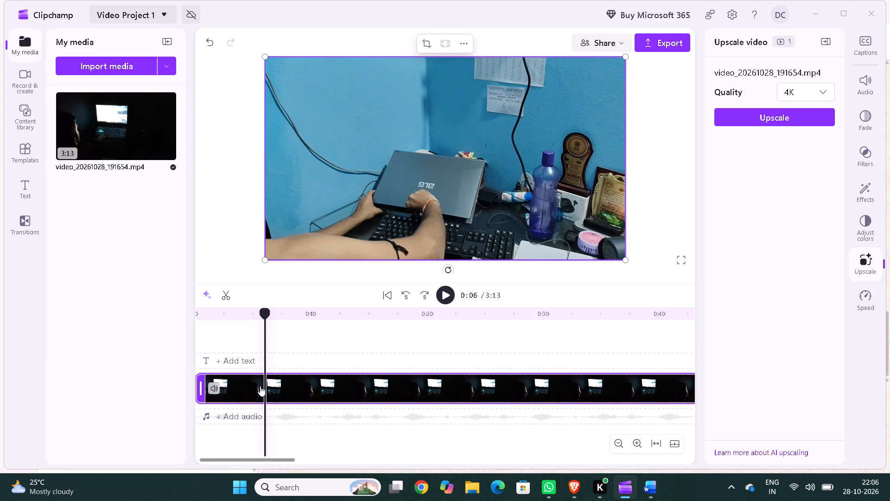
pyautogui.click(257, 386)
pyautogui.moveTo(264, 386); pyautogui.dragTo(260, 387)
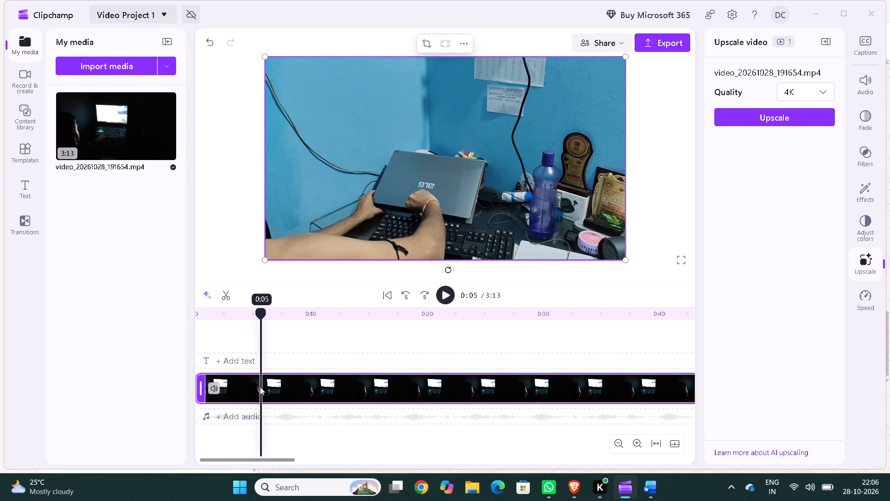
pyautogui.moveTo(260, 387); pyautogui.dragTo(256, 388)
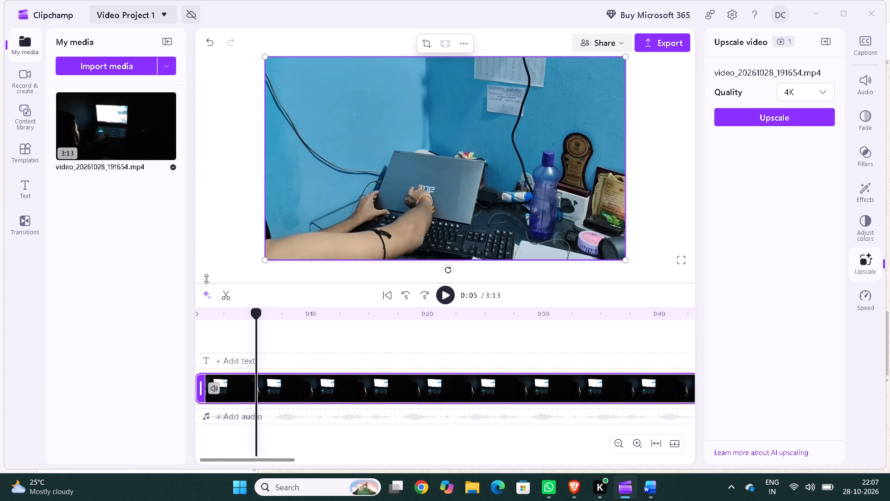
pyautogui.click(226, 292)
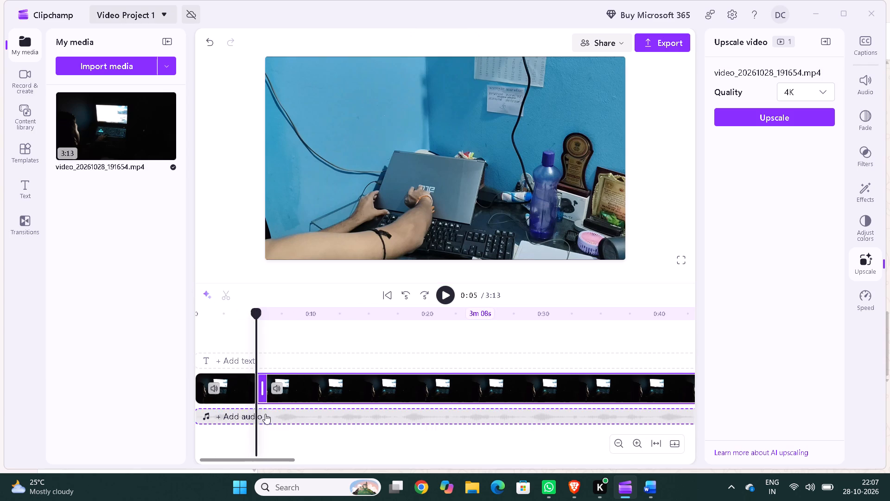
# Select the short opening segment before the split.
pyautogui.click(235, 398)
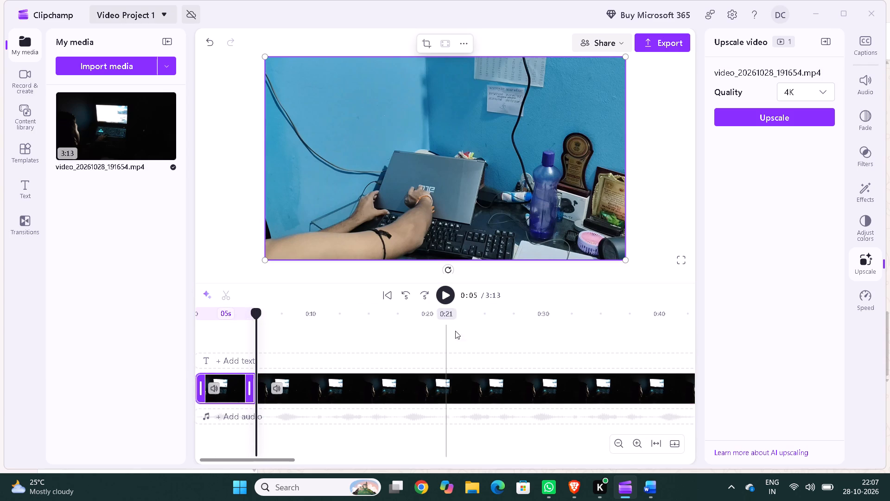
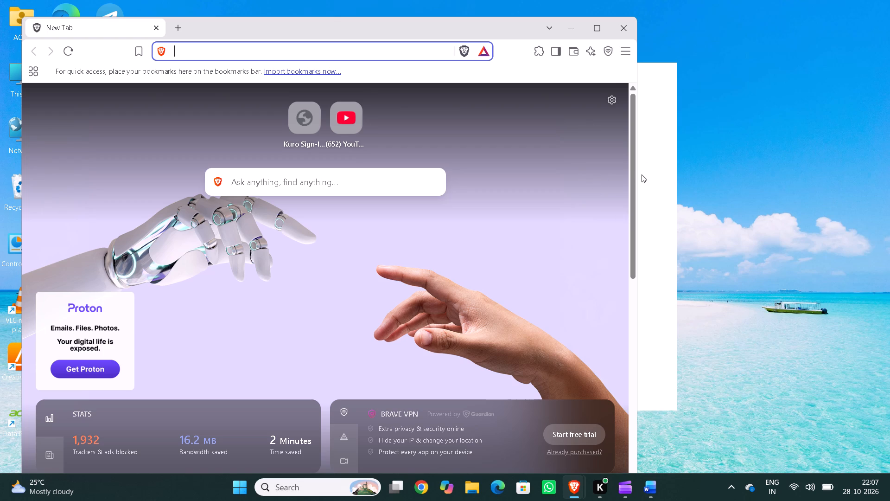
# Search the web in Brave for "davinci interface" and show the image results.
pyautogui.click(356, 51)
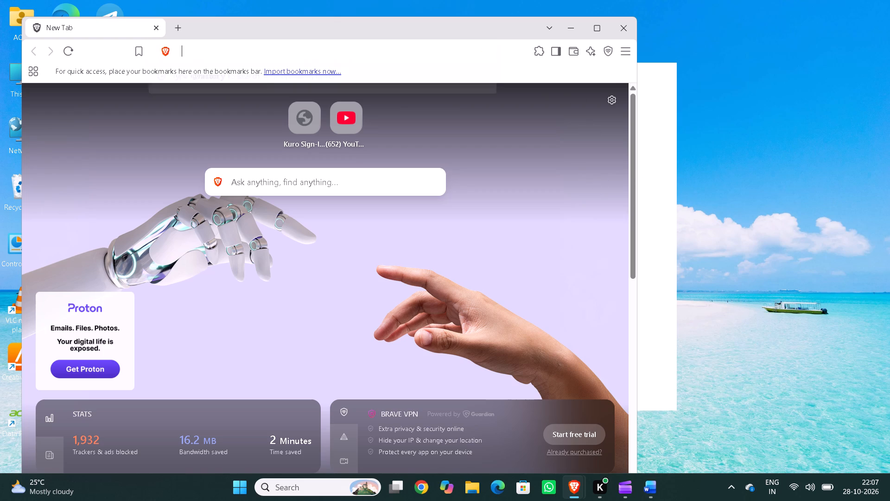
pyautogui.write('da')
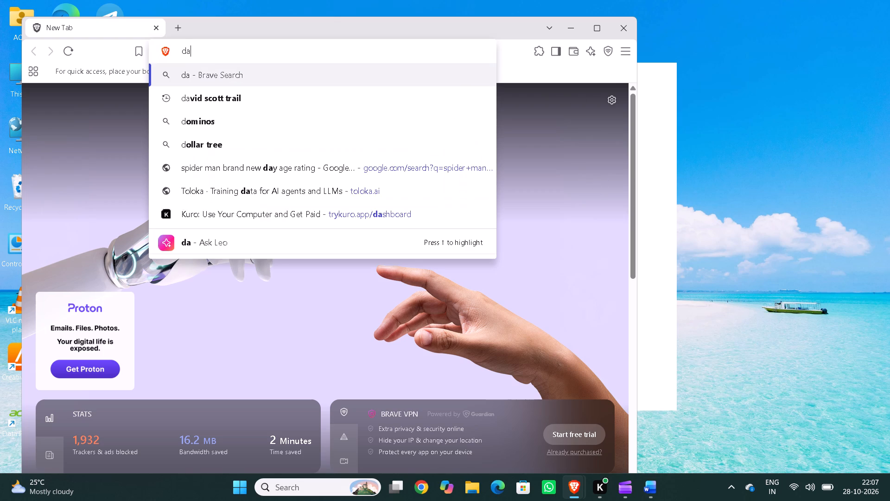
pyautogui.write('vinci')
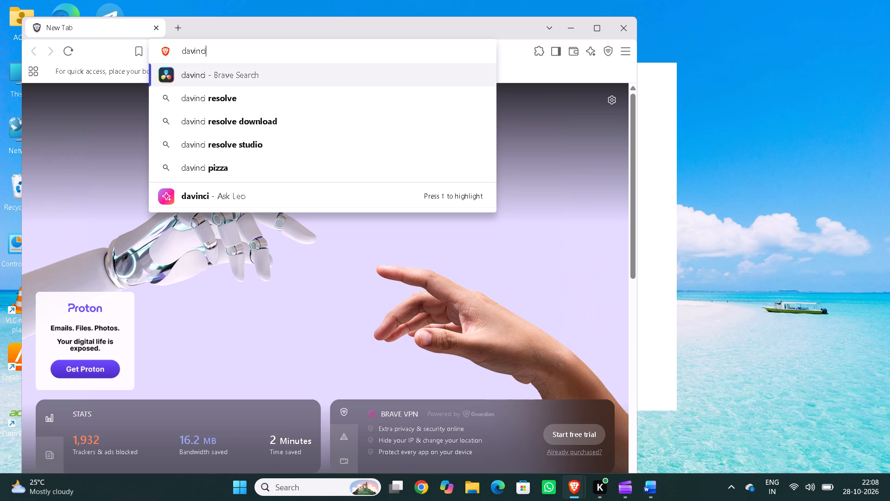
pyautogui.press('space')
pyautogui.write('interface')
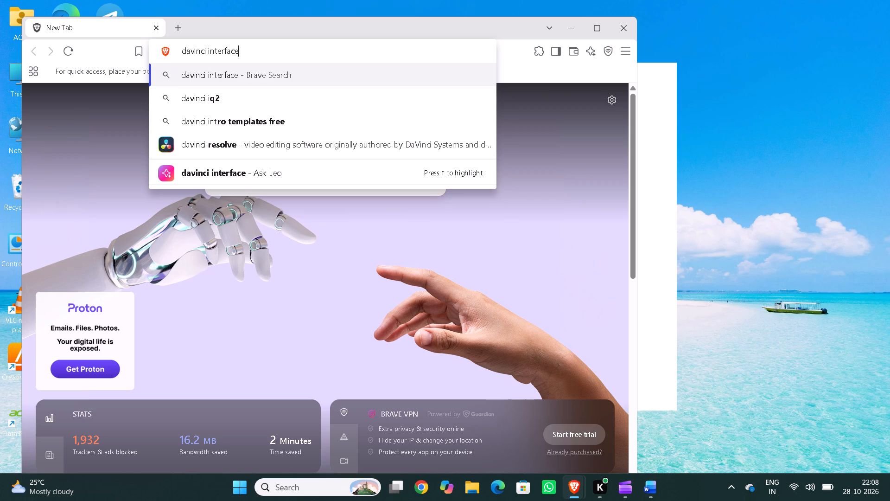
pyautogui.press('Return')
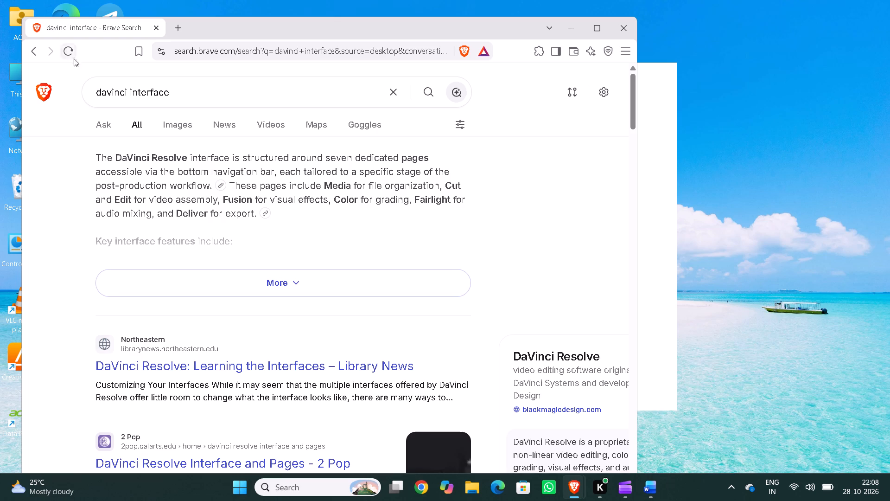
pyautogui.click(185, 122)
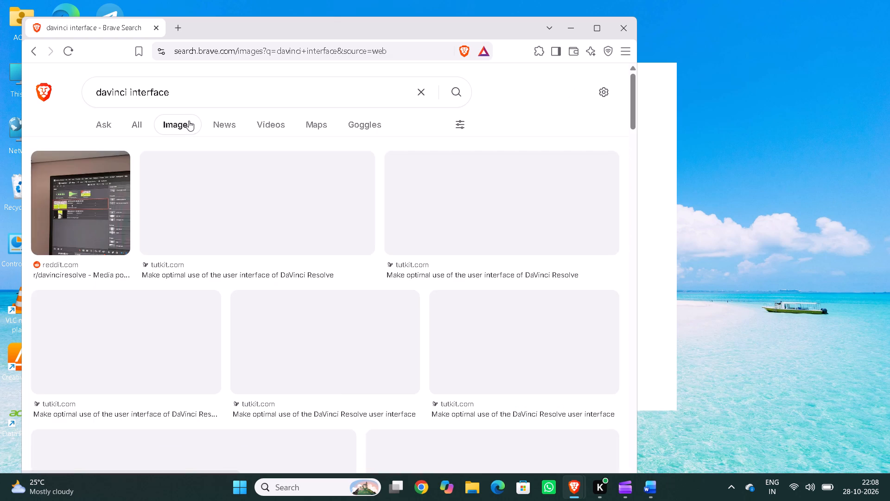
# Open the source page of the blackmagicdesign.com "DaVinci Resolve User Interface" image, maximize the window and look through the consoles page.
pyautogui.scroll(-4, 434, 237)
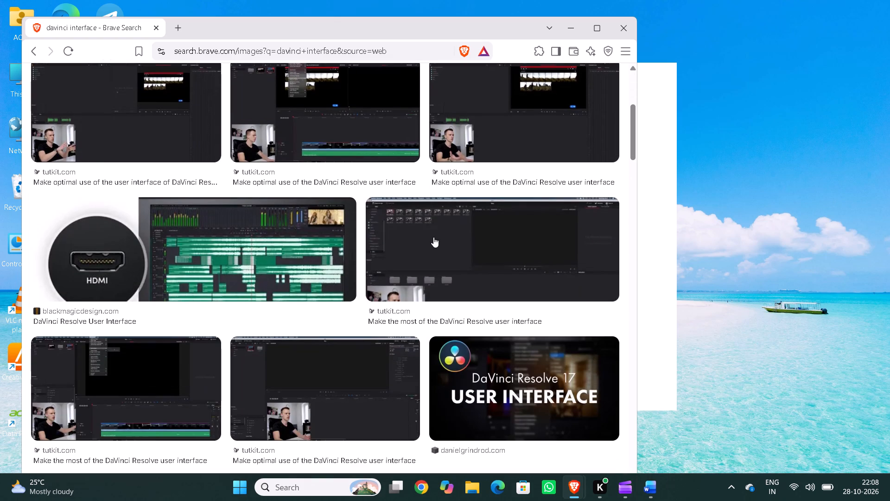
pyautogui.click(309, 260)
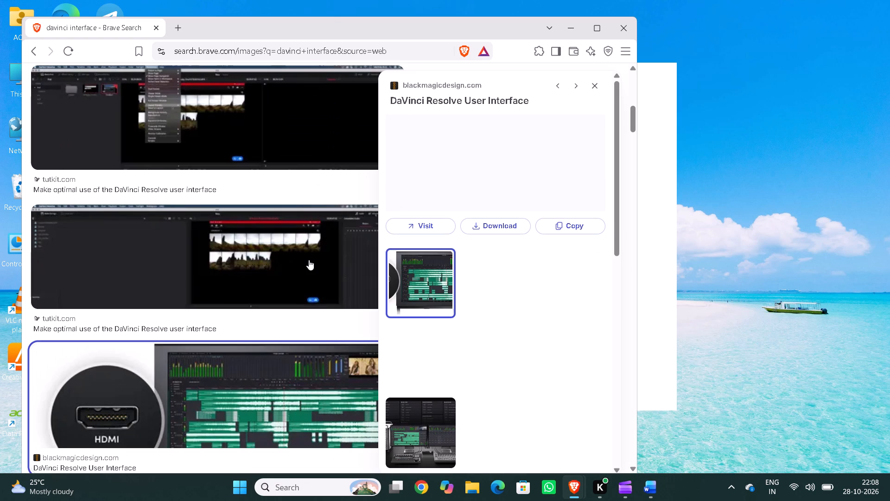
pyautogui.click(511, 180)
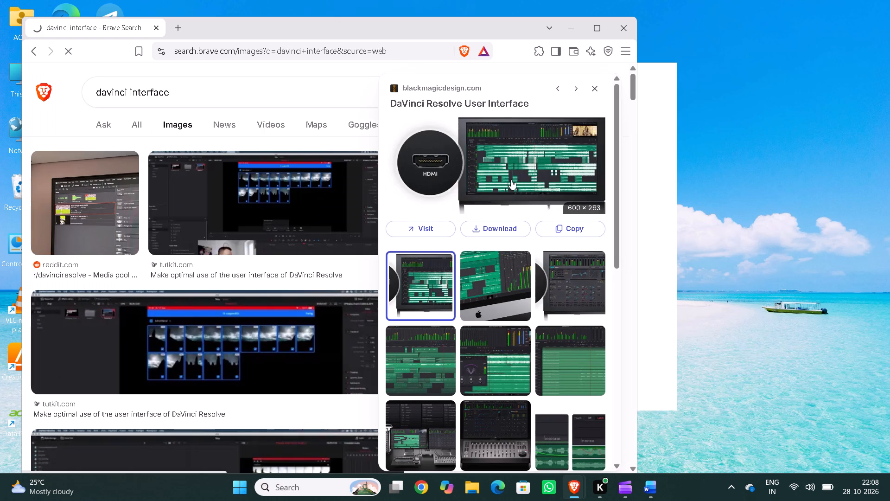
pyautogui.doubleClick(538, 173)
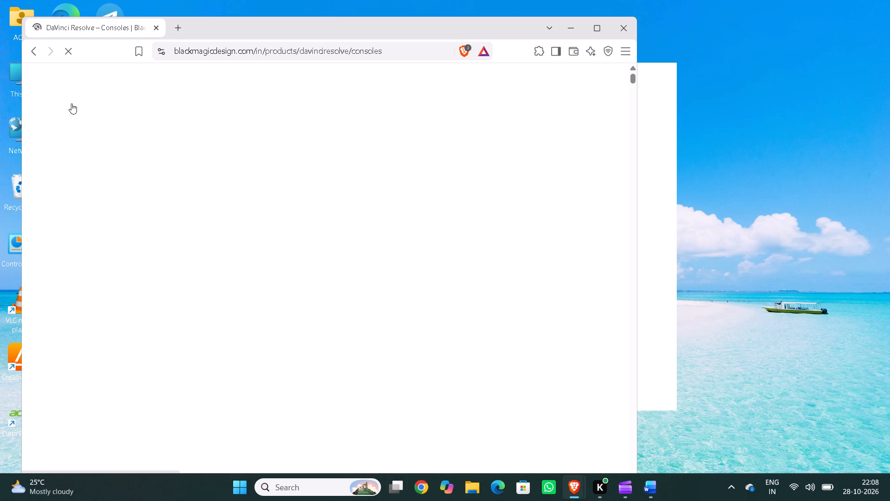
pyautogui.click(598, 25)
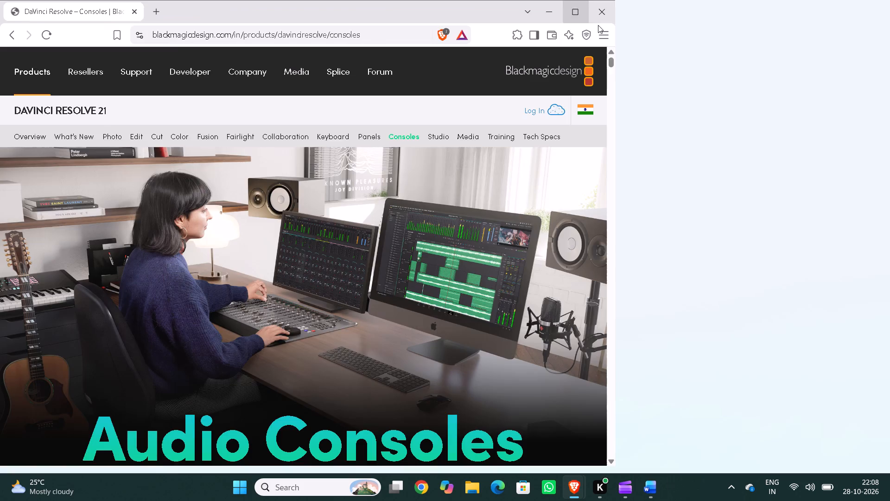
pyautogui.scroll(-11, 475, 262)
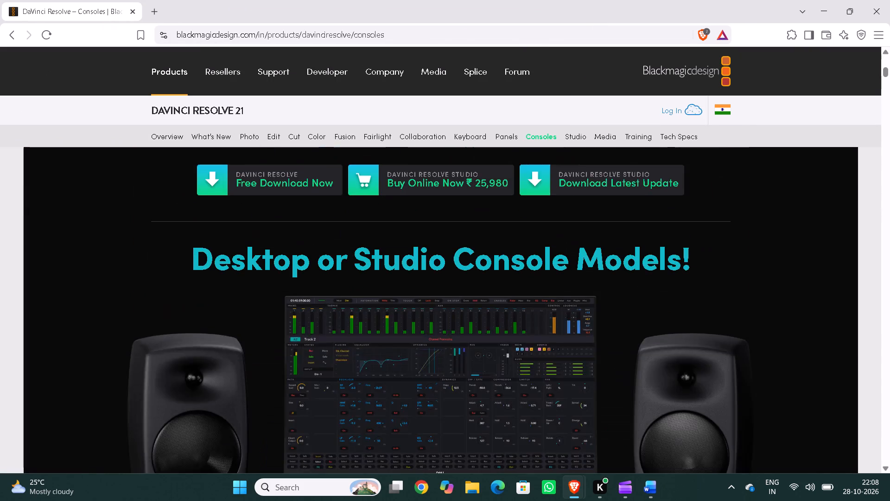
pyautogui.scroll(-14, 466, 252)
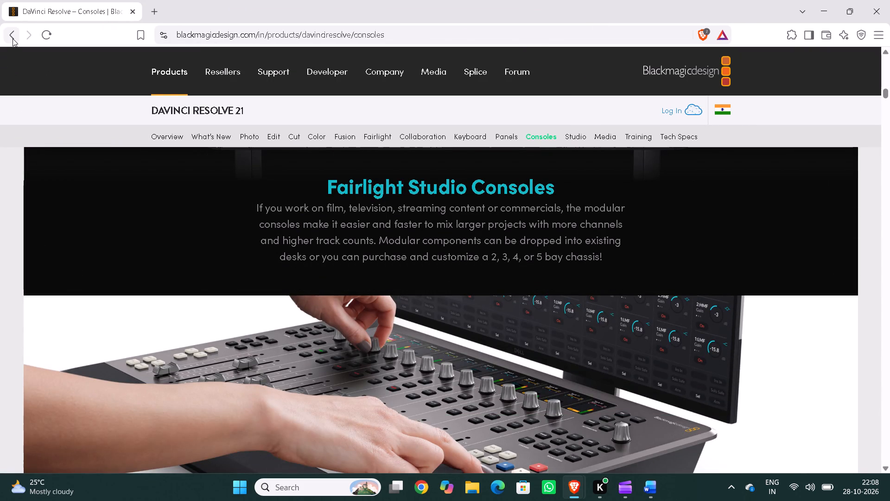
# Return to the image results, browse further interface pictures and open the preview of the DaVinci Resolve Mini Panel image.
pyautogui.click(13, 39)
pyautogui.scroll(-3, 441, 197)
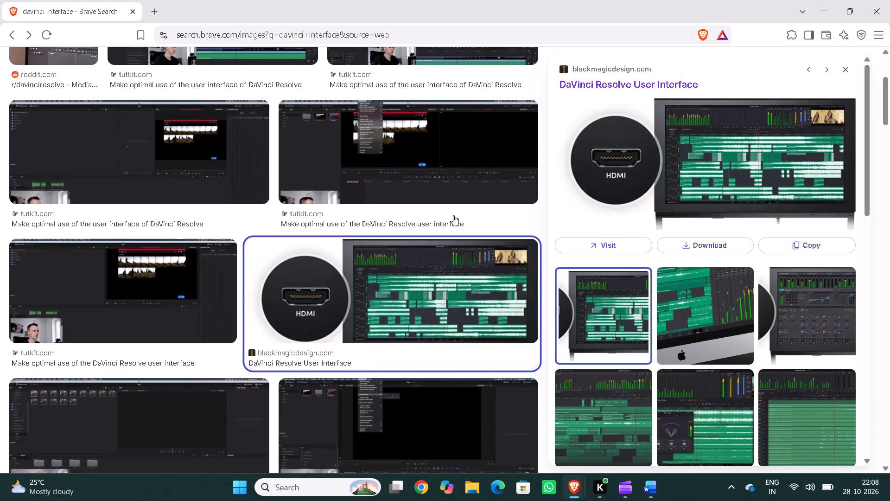
pyautogui.scroll(-9, 451, 223)
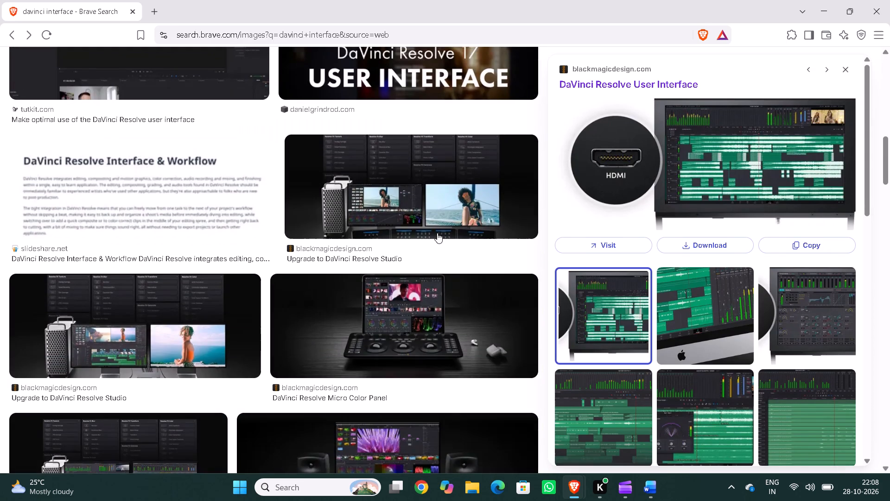
pyautogui.scroll(-2, 446, 325)
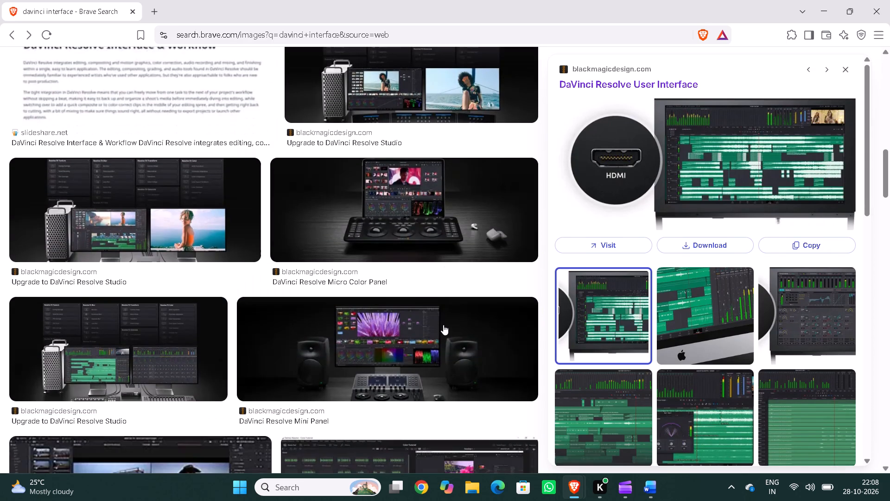
pyautogui.click(435, 330)
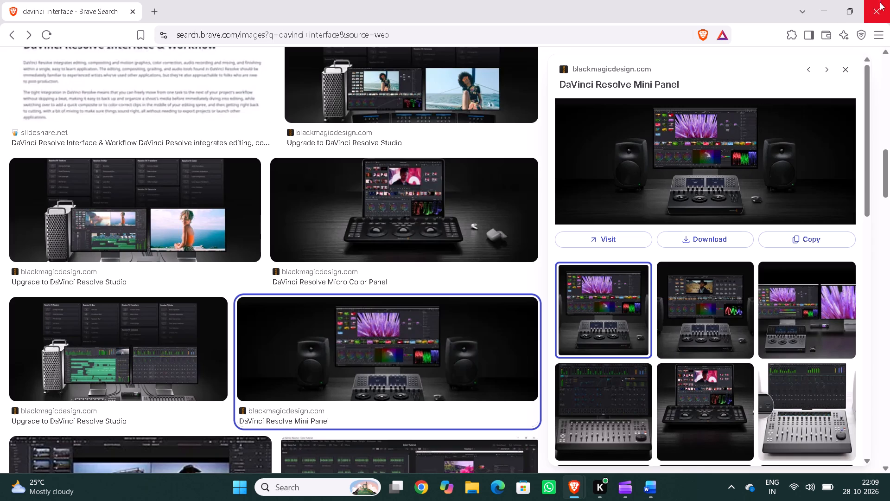
# Switch back to Clipchamp and delete the short opening segment before the 0:05 split.
pyautogui.click(630, 490)
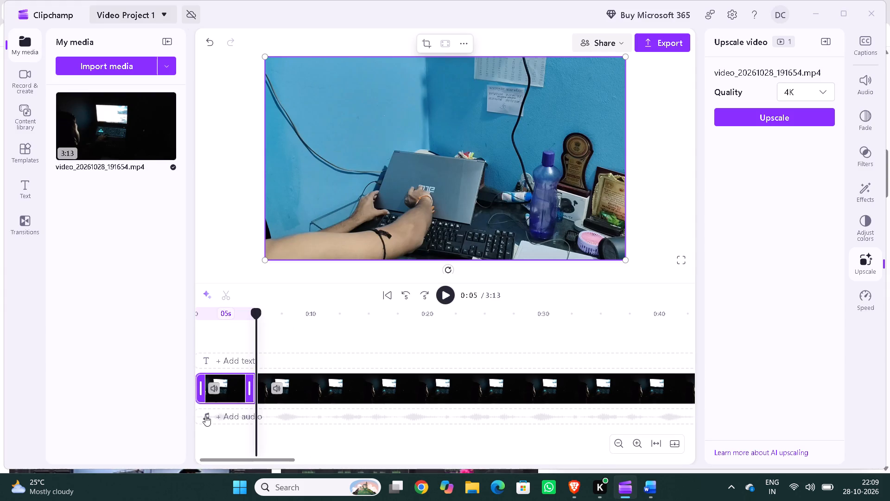
pyautogui.click(237, 391)
pyautogui.rightClick(237, 391)
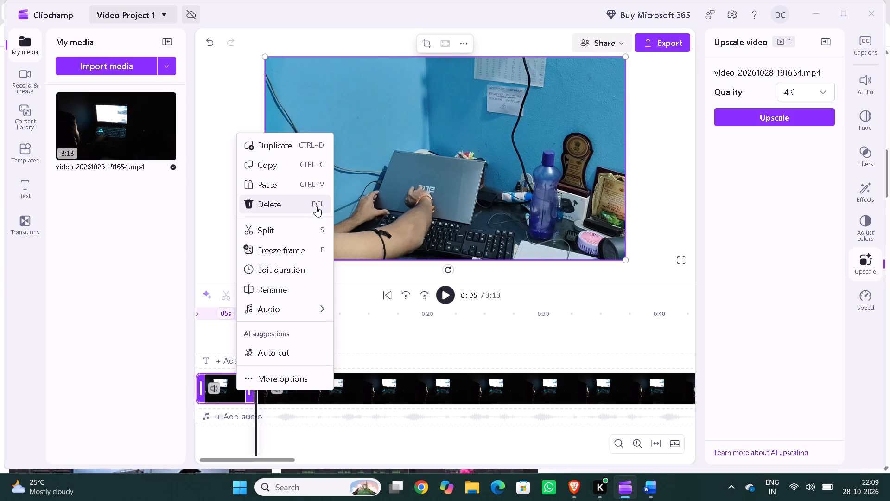
pyautogui.click(300, 207)
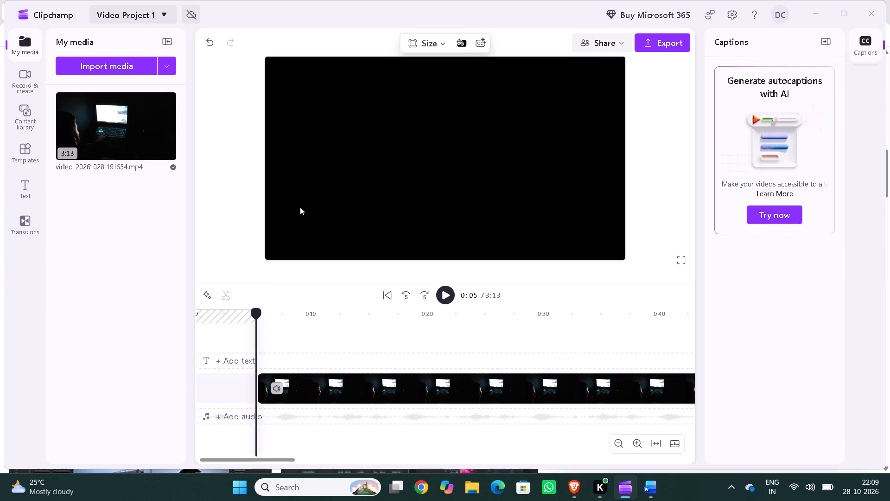
# Preview the remaining clip and move it along the timeline so that it starts at about 0:11.
pyautogui.press('space')
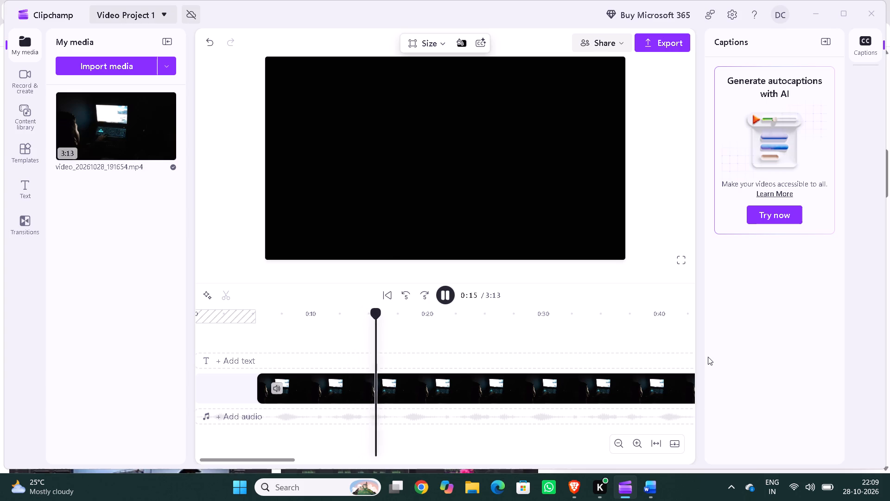
pyautogui.press('space')
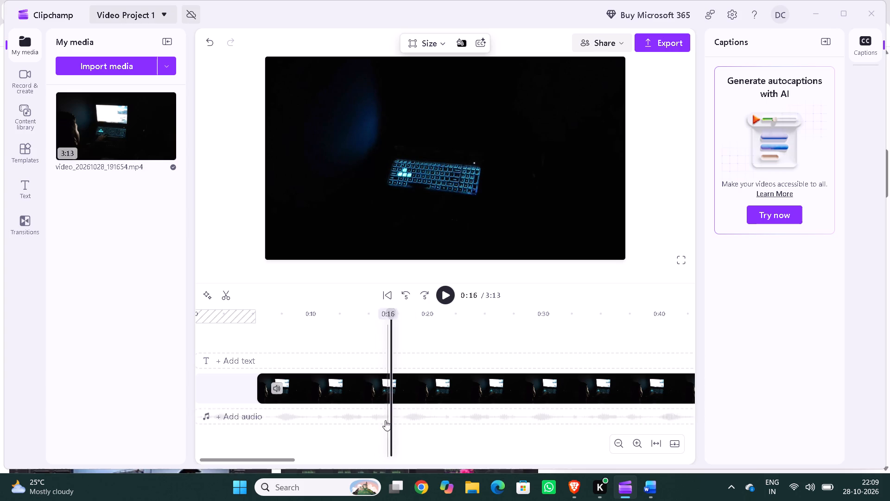
pyautogui.click(367, 401)
pyautogui.click(372, 397)
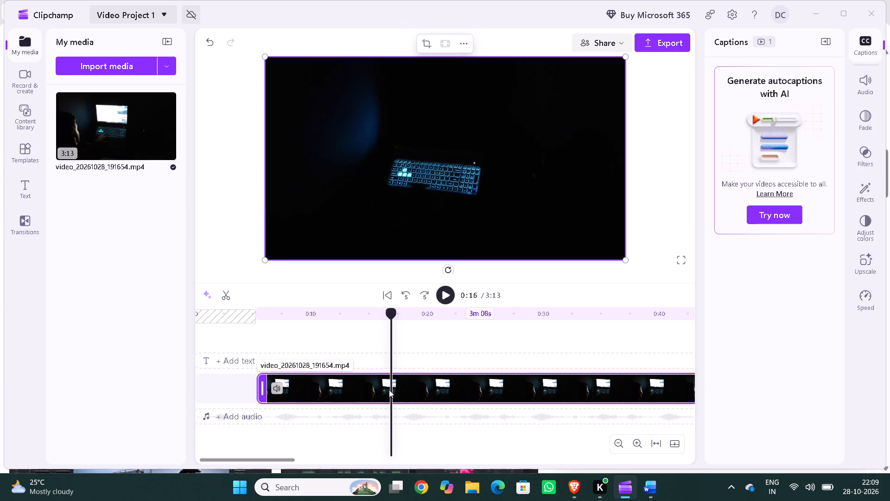
pyautogui.moveTo(394, 387); pyautogui.dragTo(413, 389)
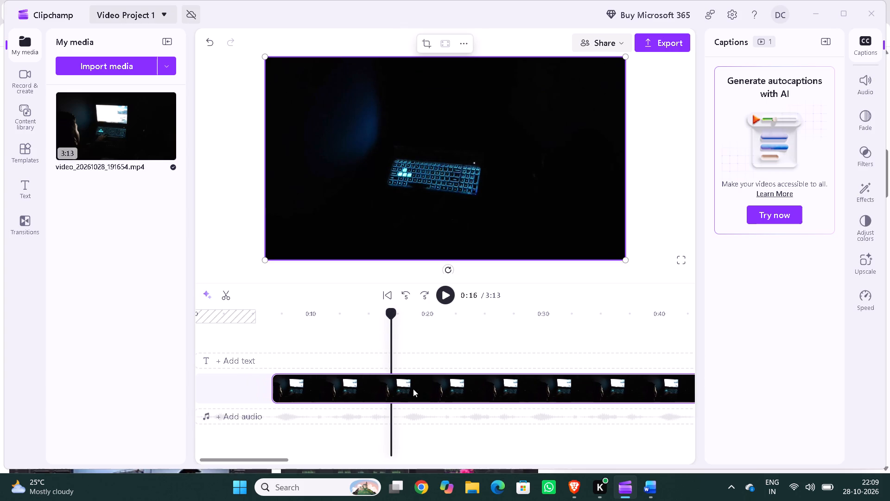
pyautogui.moveTo(413, 389); pyautogui.dragTo(416, 389)
pyautogui.click(447, 291)
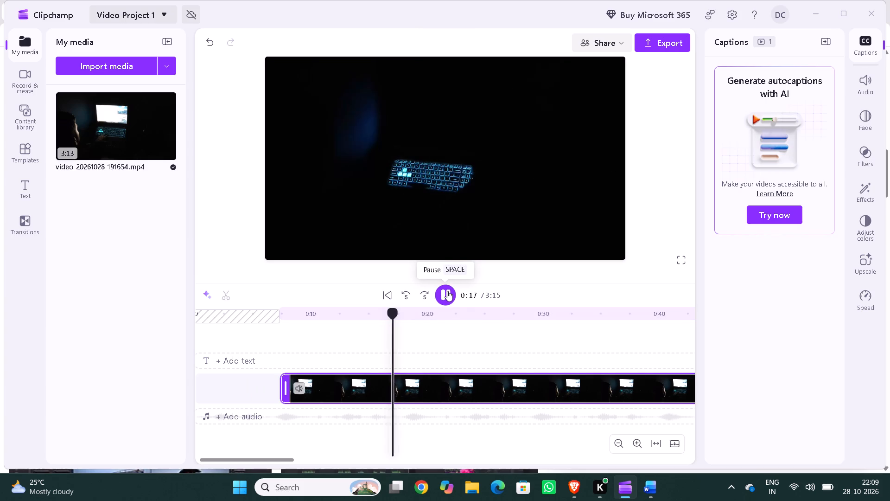
pyautogui.click(447, 291)
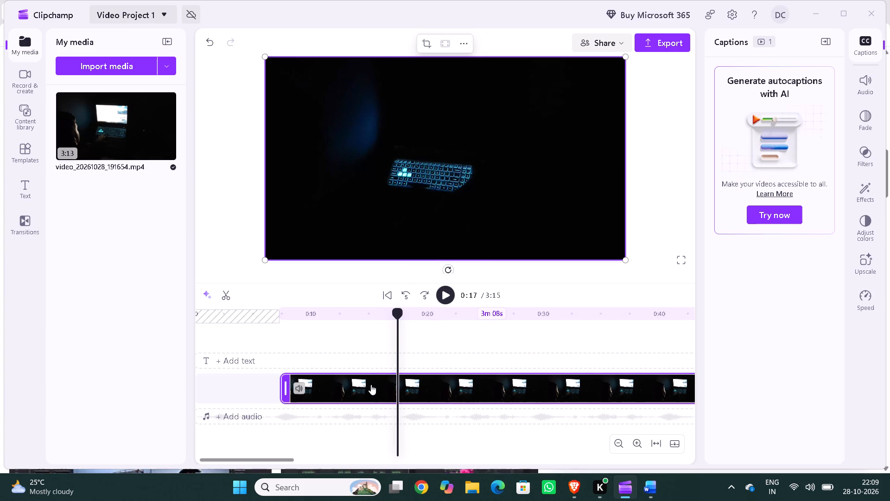
pyautogui.click(371, 385)
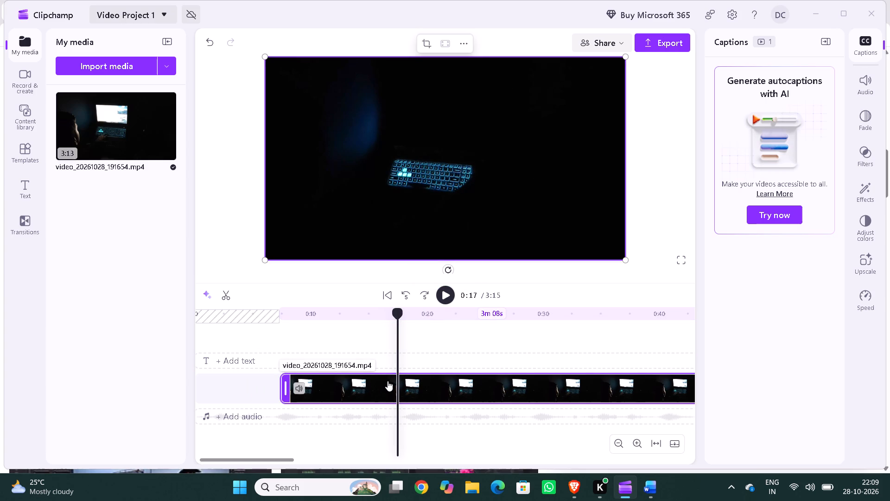
pyautogui.moveTo(388, 381); pyautogui.dragTo(430, 384)
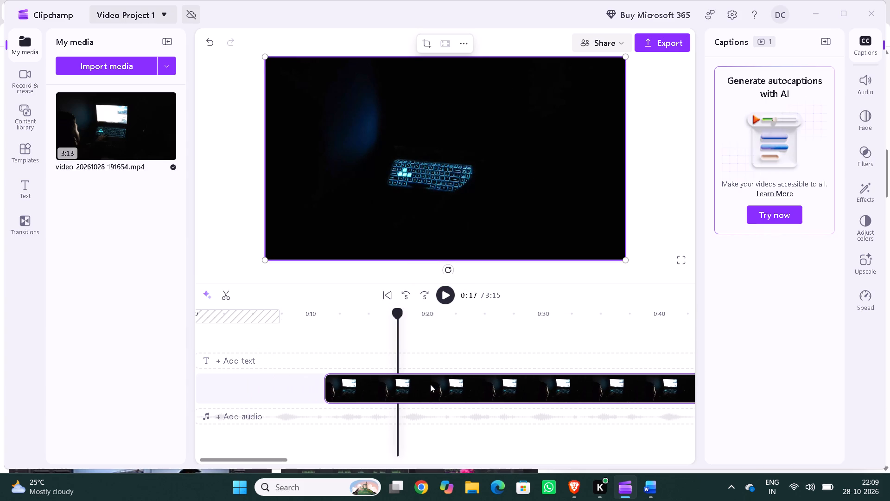
# Find the point where the lit desk scene has gone black and split the clip there, at about 0:17.
pyautogui.click(441, 296)
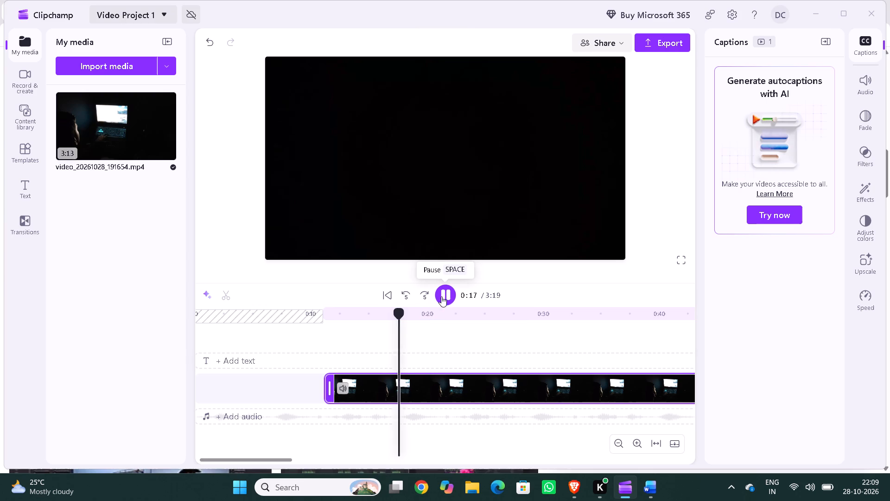
pyautogui.click(443, 297)
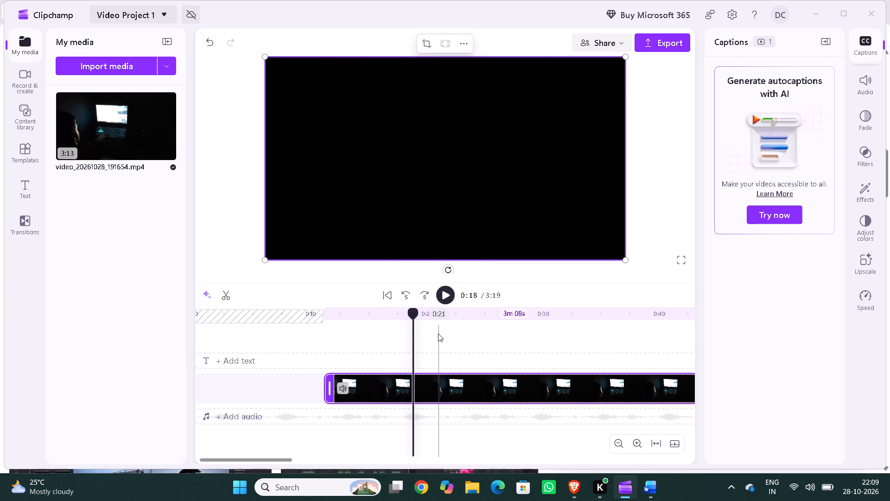
pyautogui.press('Left')
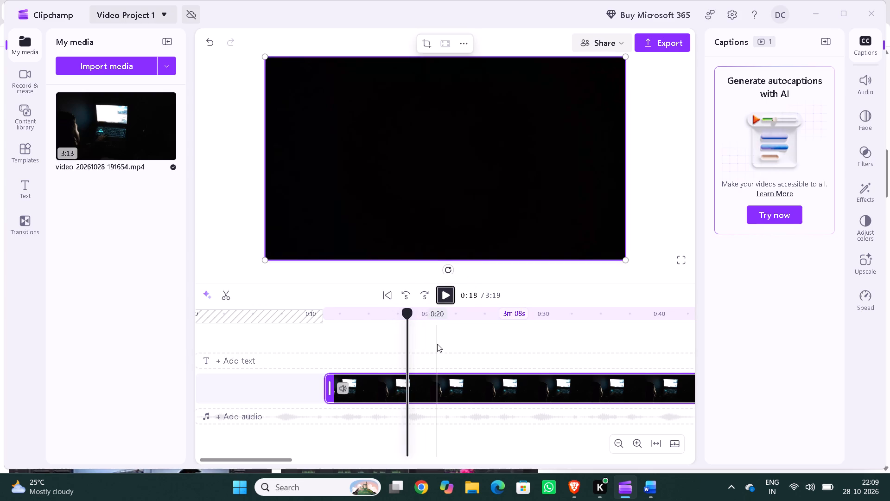
pyautogui.press('Left')
pyautogui.press('Left')
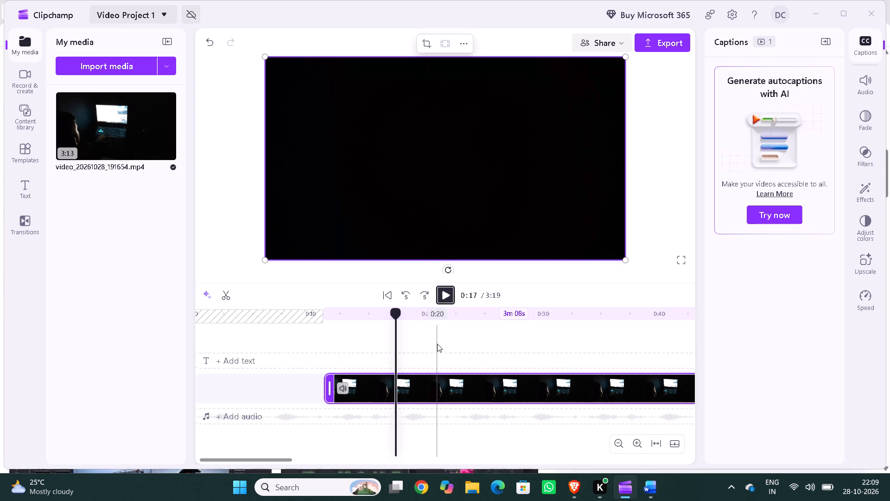
pyautogui.press('Left')
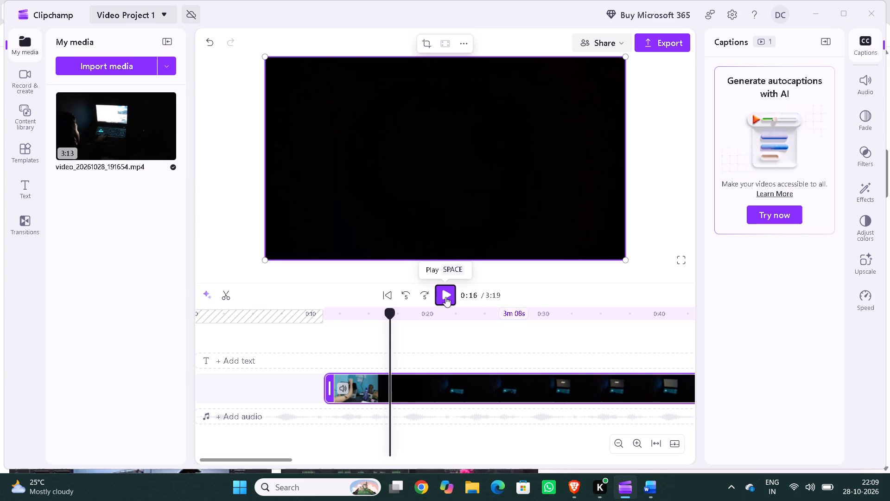
pyautogui.press('Left')
pyautogui.press('Left')
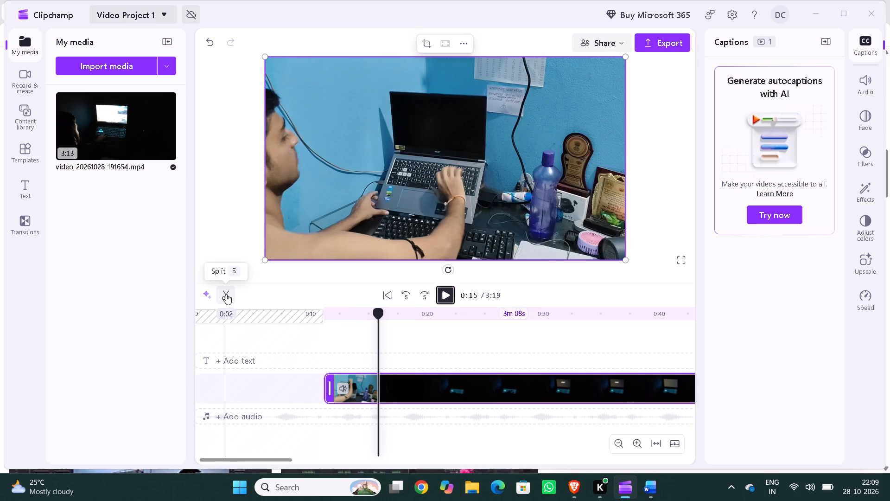
pyautogui.click(451, 303)
pyautogui.click(441, 294)
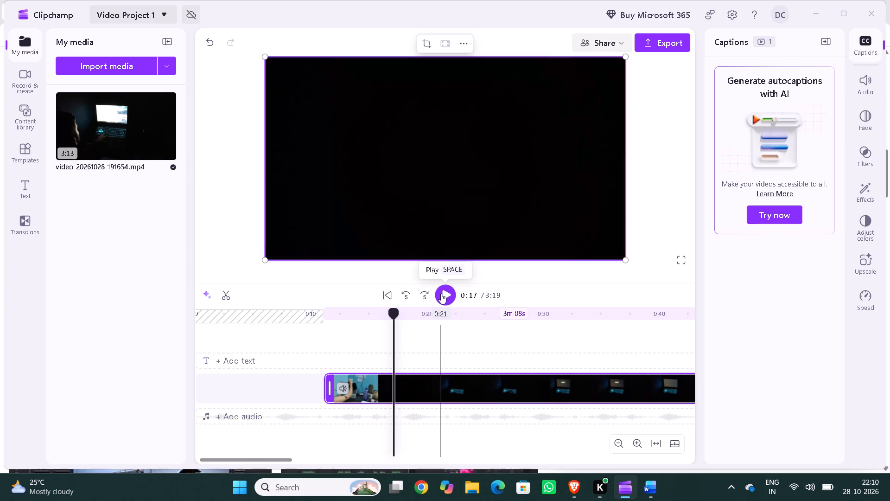
pyautogui.click(226, 290)
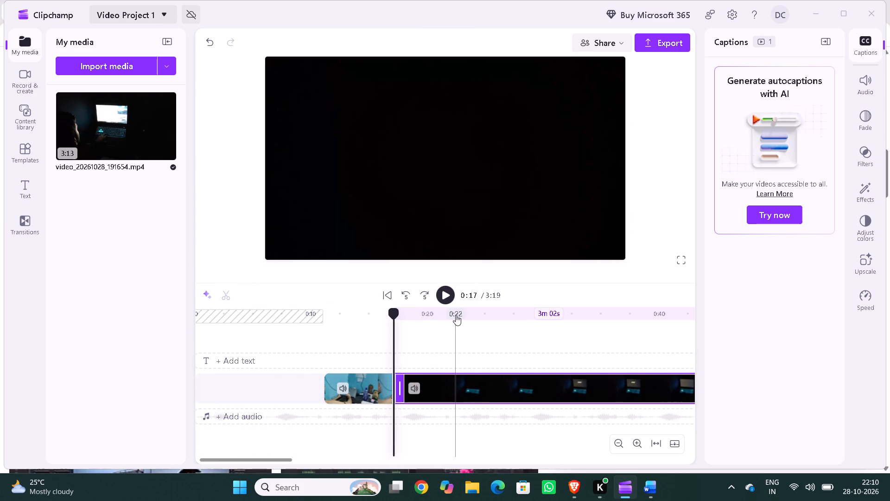
# Split the dark clip at about 0:21, where the lit keyboard appears, and delete the black segment between 0:17 and 0:21.
pyautogui.press('space')
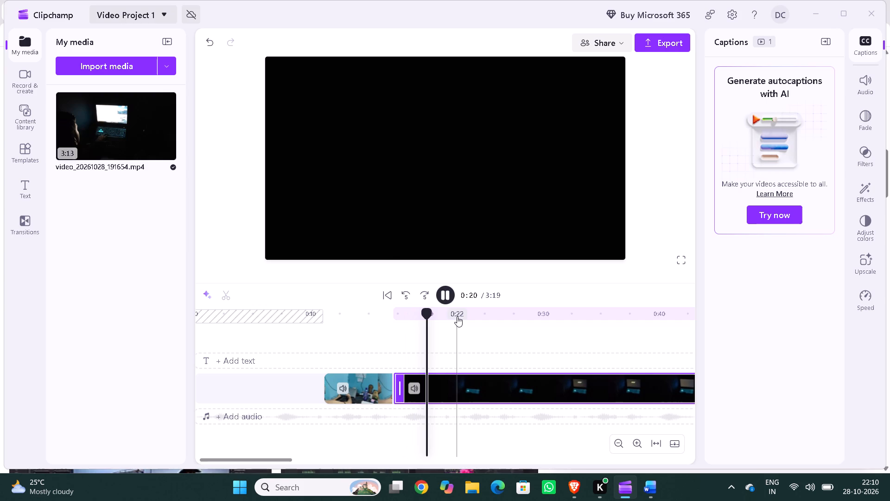
pyautogui.press('space')
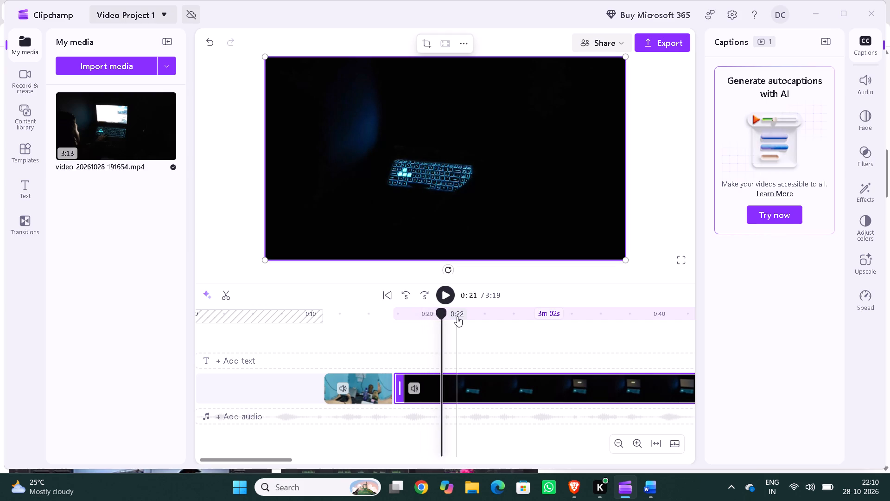
pyautogui.click(232, 298)
pyautogui.click(424, 382)
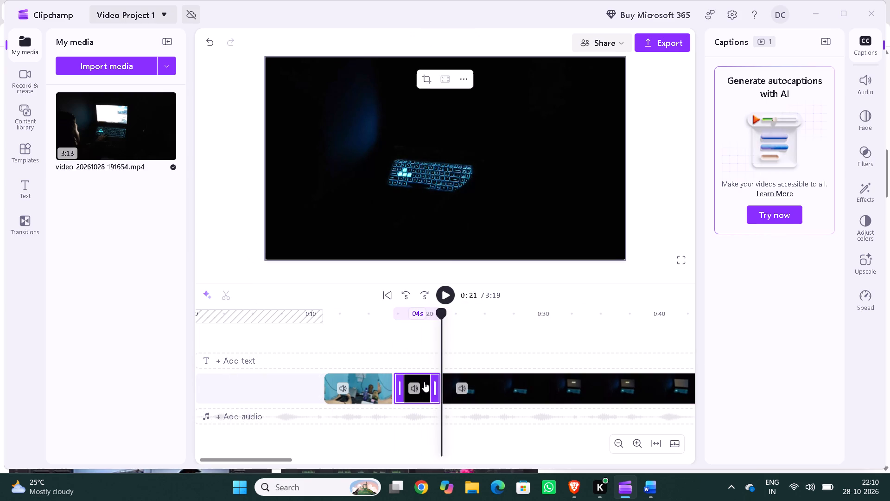
pyautogui.rightClick(424, 382)
pyautogui.click(470, 200)
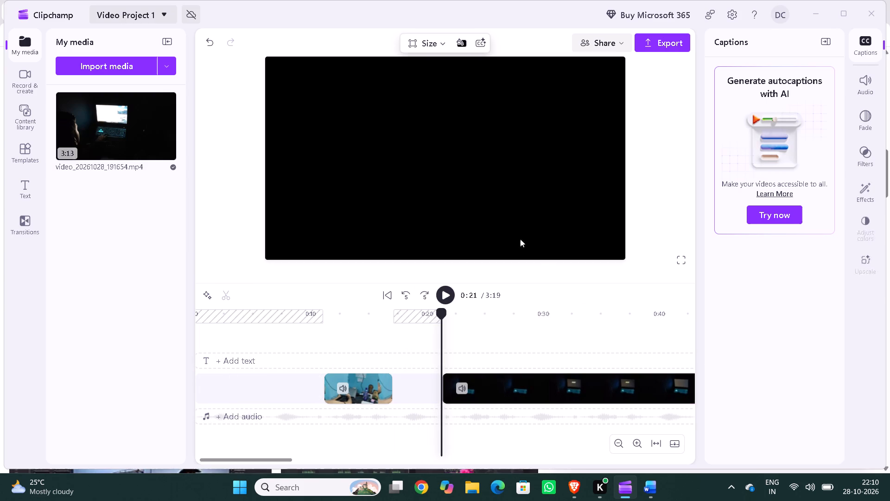
# Move the dark keyboard clip back against the end of the lit desk clip to close the gap.
pyautogui.moveTo(477, 379); pyautogui.dragTo(441, 390)
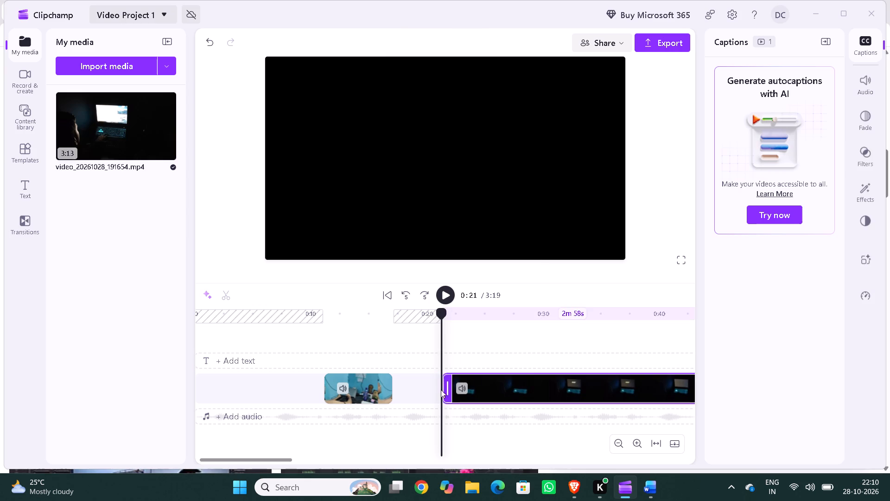
pyautogui.moveTo(441, 390); pyautogui.dragTo(427, 391)
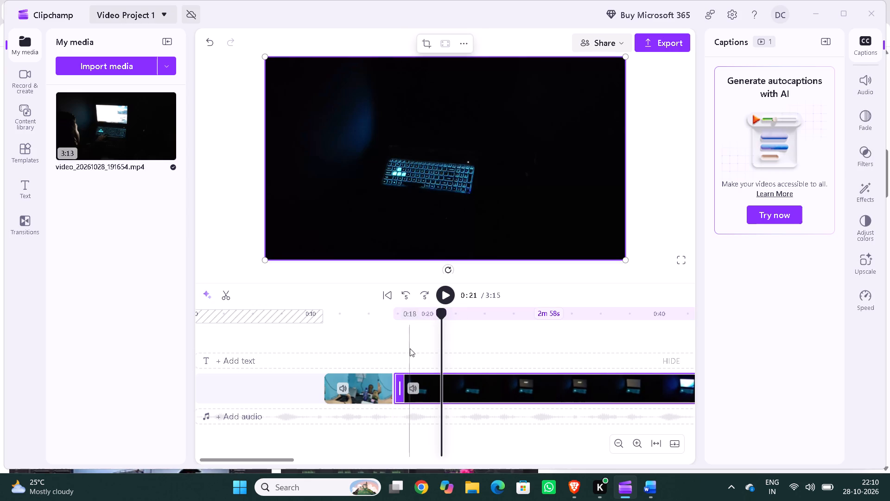
# Preview the join, trim the end of the lit desk clip to about 5 seconds and close the gap with the keyboard clip.
pyautogui.click(410, 348)
pyautogui.click(373, 385)
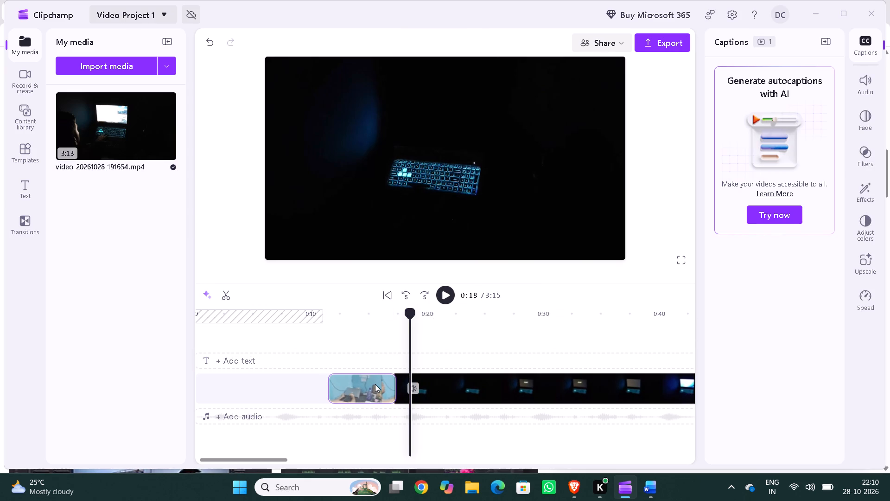
pyautogui.click(461, 337)
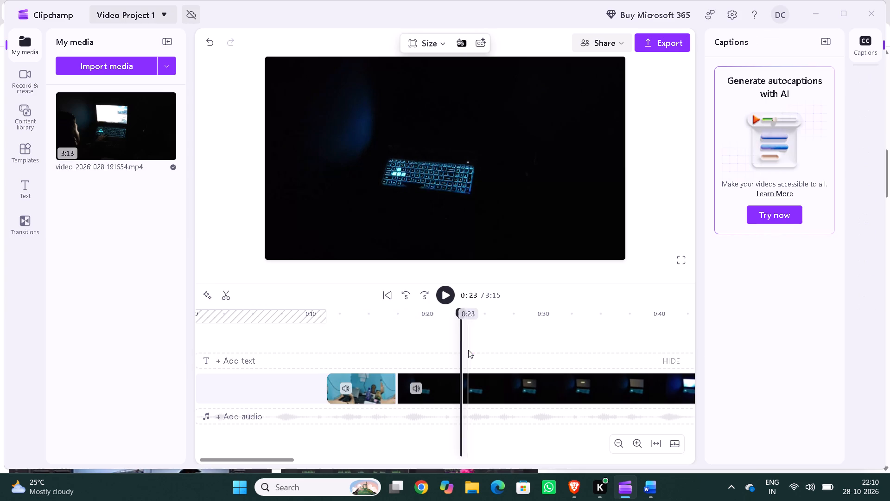
pyautogui.moveTo(459, 348); pyautogui.dragTo(470, 350)
pyautogui.moveTo(461, 348); pyautogui.dragTo(292, 364)
pyautogui.moveTo(290, 364); pyautogui.dragTo(327, 355)
pyautogui.press('space')
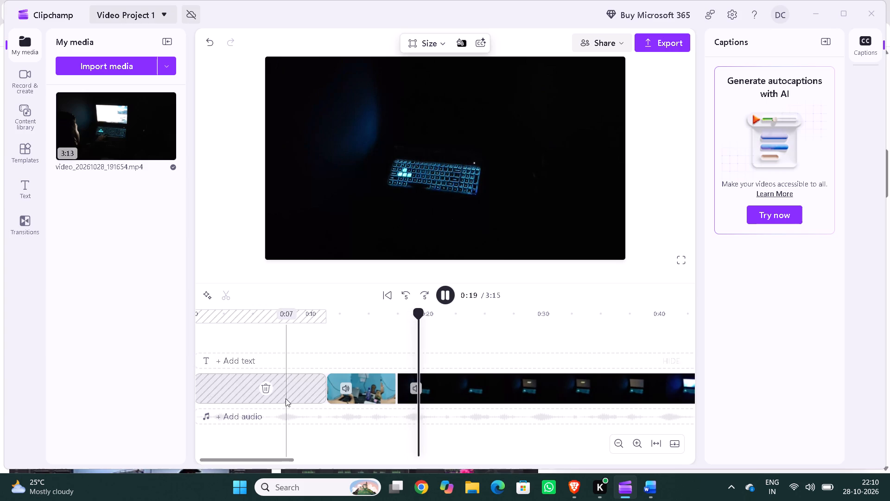
pyautogui.click(375, 391)
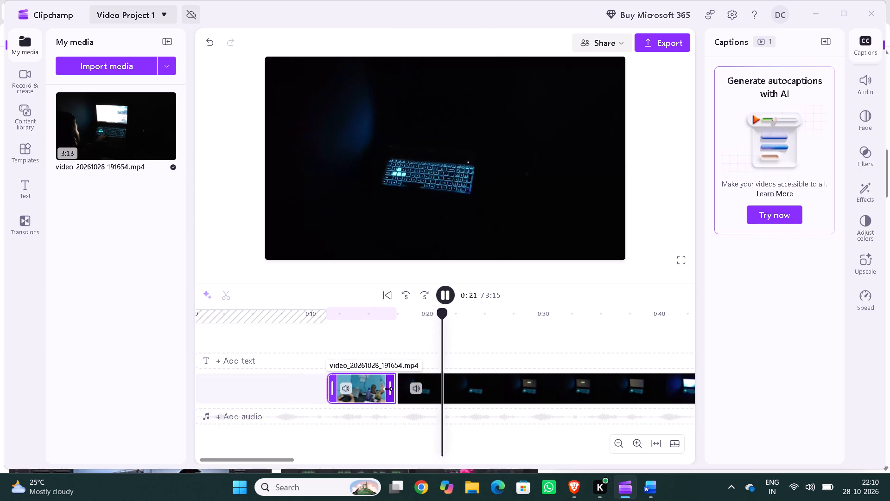
pyautogui.moveTo(391, 388); pyautogui.dragTo(381, 390)
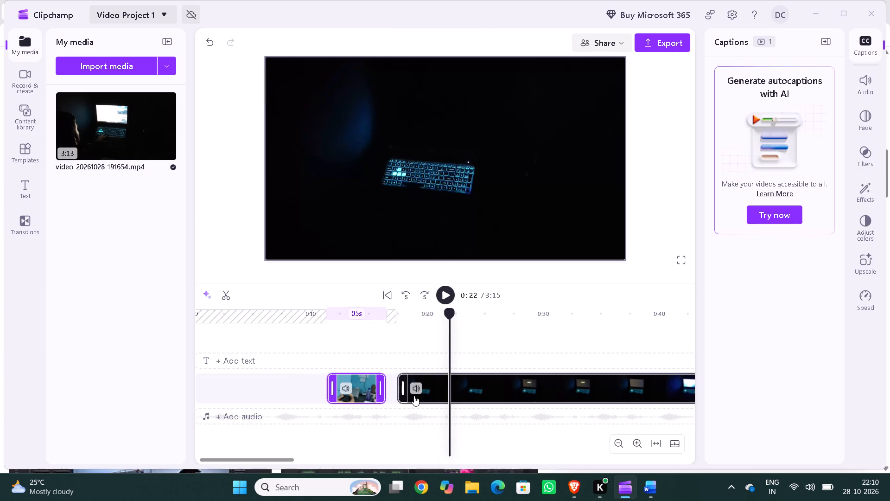
pyautogui.moveTo(414, 396); pyautogui.dragTo(399, 398)
pyautogui.click(374, 433)
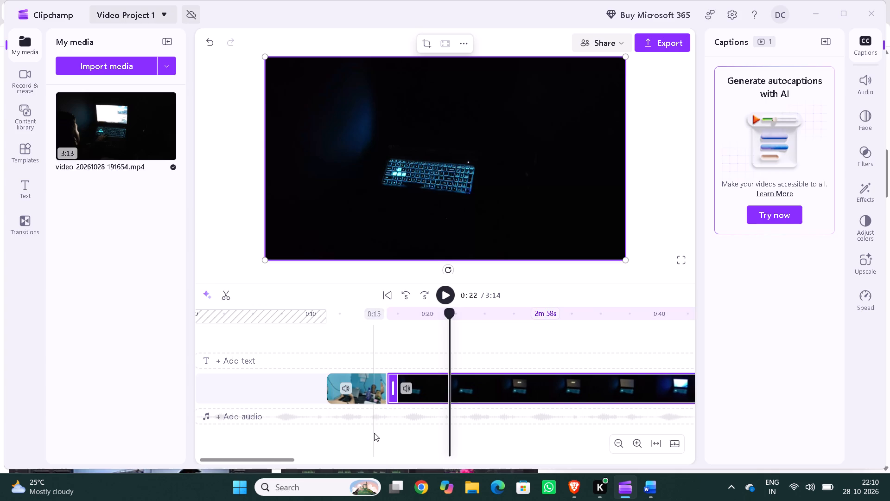
# Preview the new join, add a transition between the lit desk clip and the keyboard clip, and open its transition settings.
pyautogui.click(299, 393)
pyautogui.press('space')
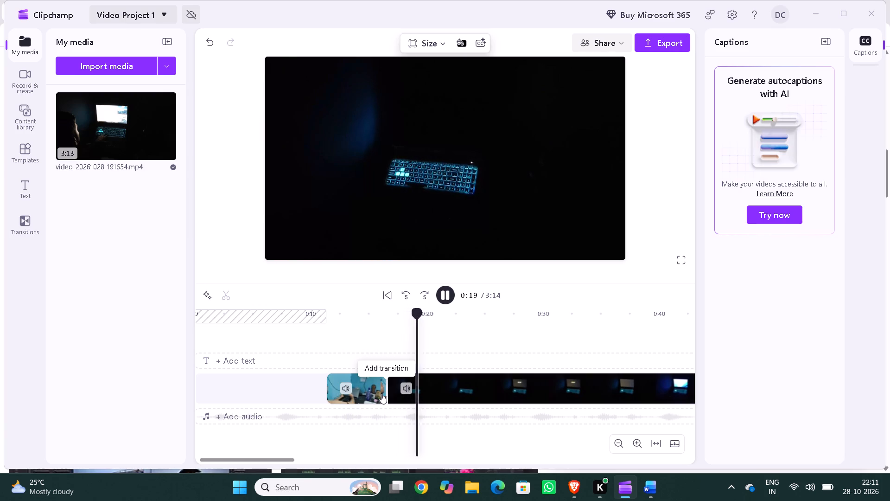
pyautogui.click(383, 391)
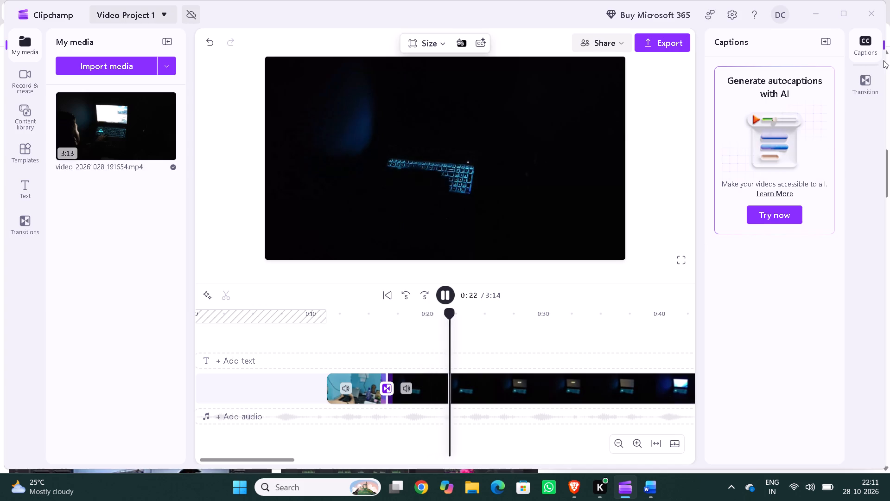
pyautogui.click(864, 77)
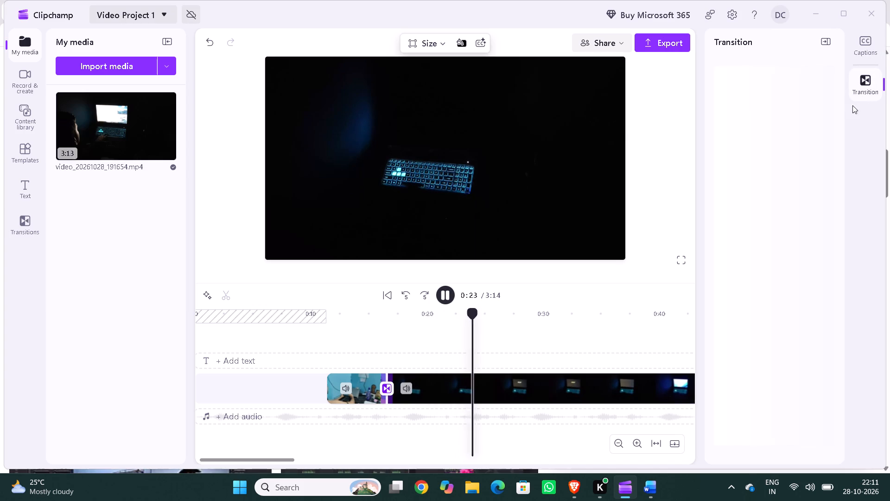
pyautogui.click(473, 341)
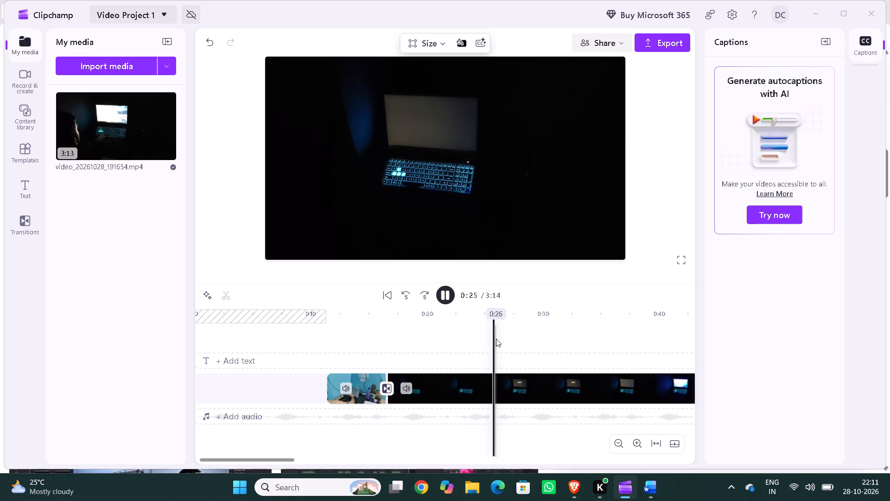
# Step back to just before the laptop screen lights up and split the dark clip at about 0:23.
pyautogui.moveTo(496, 339); pyautogui.dragTo(309, 366)
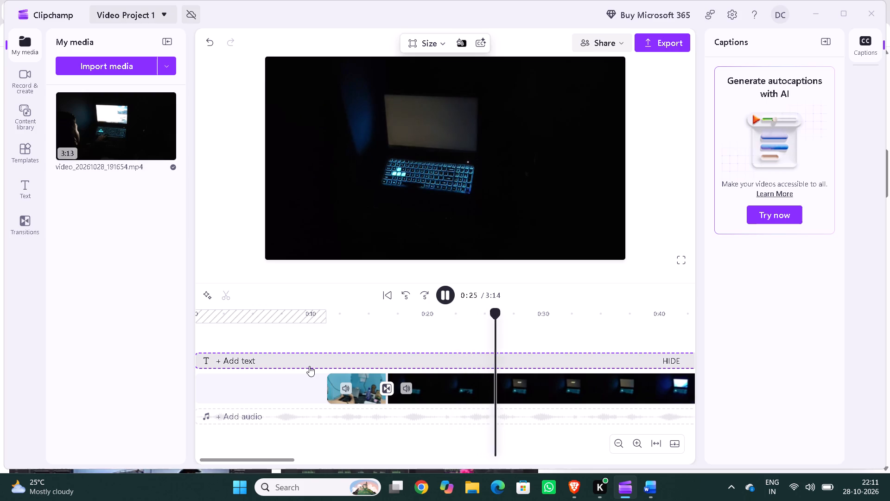
pyautogui.press('Left')
pyautogui.press('Left')
pyautogui.press('Left')
pyautogui.press('Left')
pyautogui.press('Left')
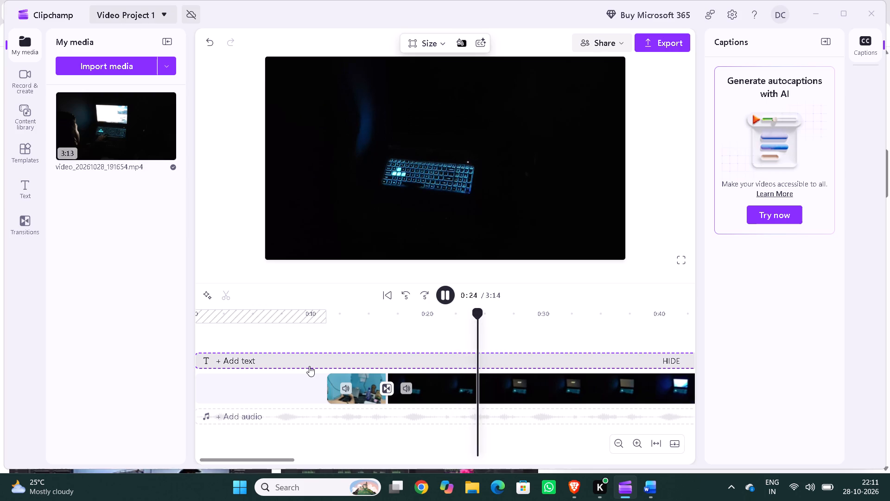
pyautogui.press('Left')
pyautogui.press('Left')
pyautogui.press('space')
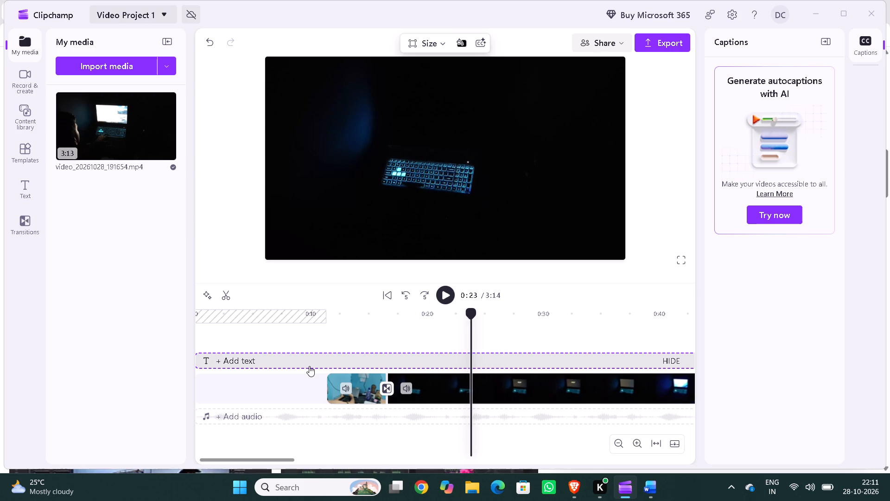
pyautogui.rightClick(473, 391)
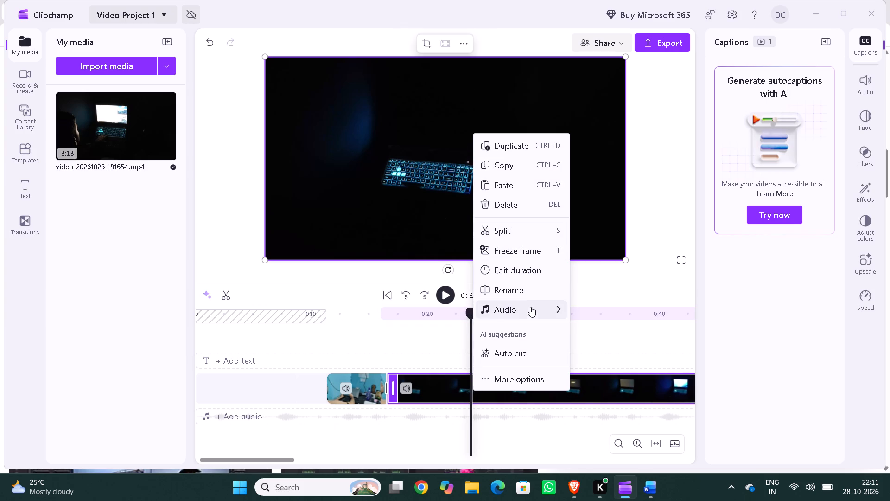
pyautogui.click(515, 227)
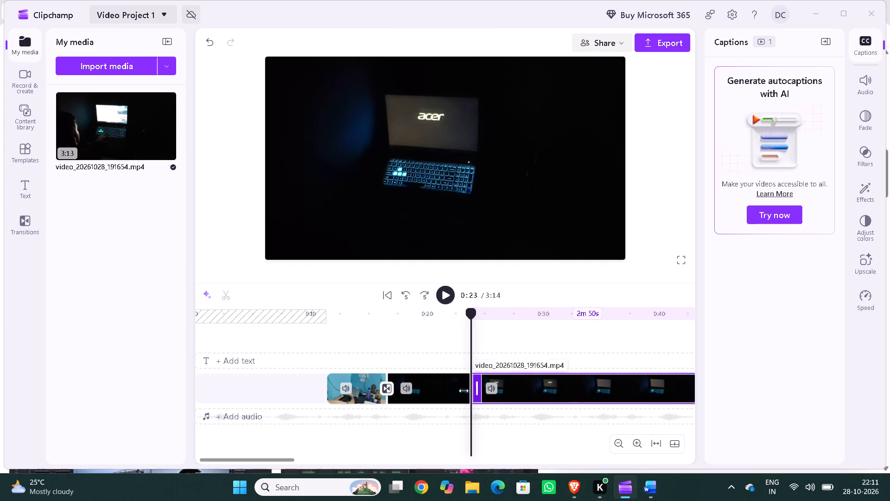
# Split the short dark keyboard clip at about 0:19 and delete the part after the split.
pyautogui.click(439, 393)
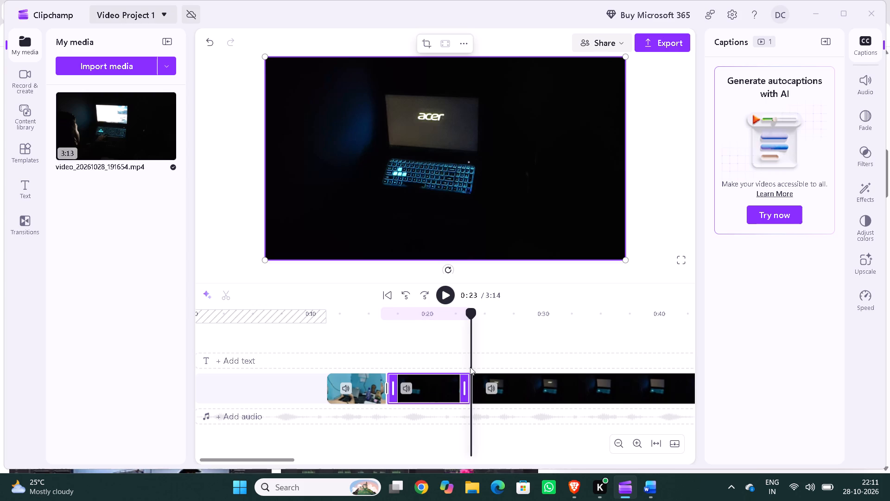
pyautogui.moveTo(470, 367); pyautogui.dragTo(432, 387)
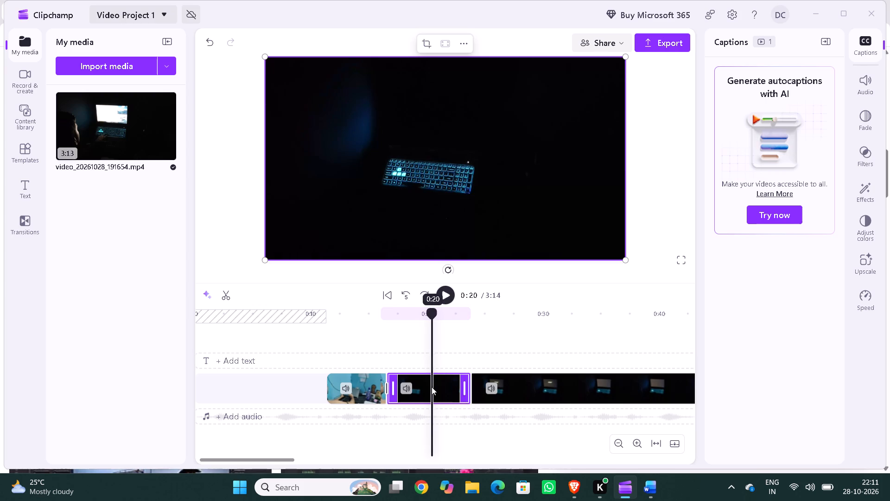
pyautogui.moveTo(432, 387); pyautogui.dragTo(426, 389)
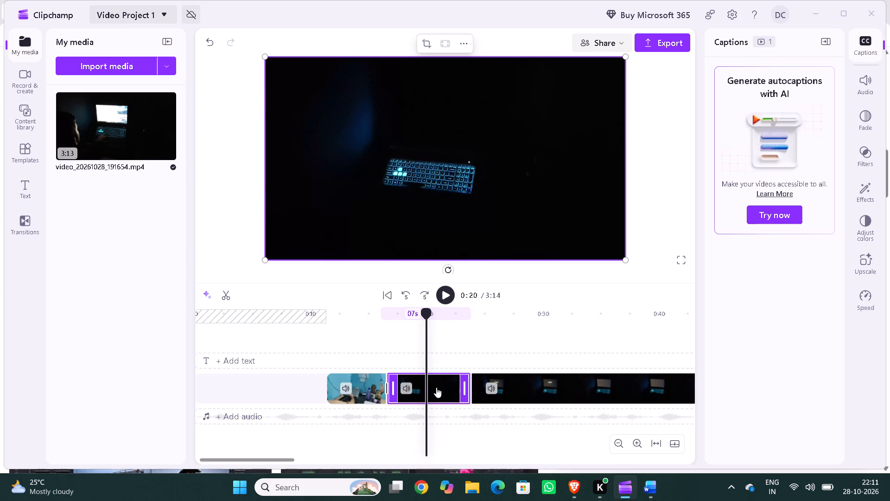
pyautogui.rightClick(425, 389)
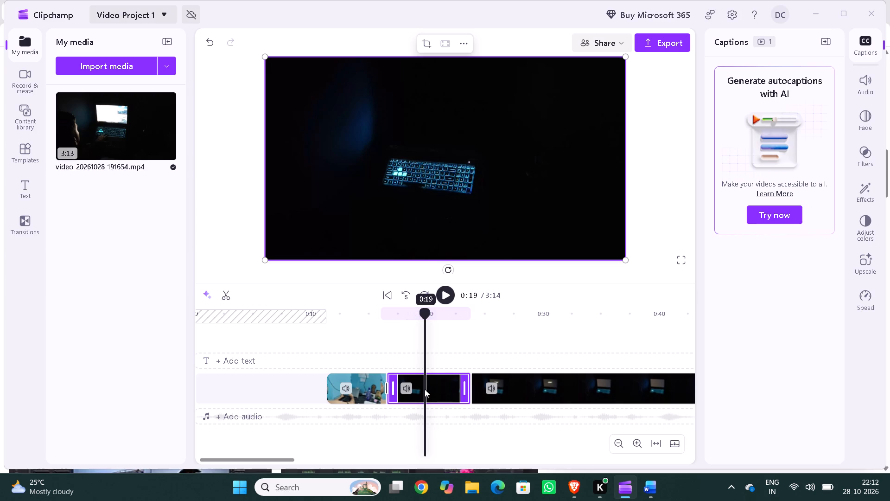
pyautogui.rightClick(425, 389)
pyautogui.rightClick(425, 389)
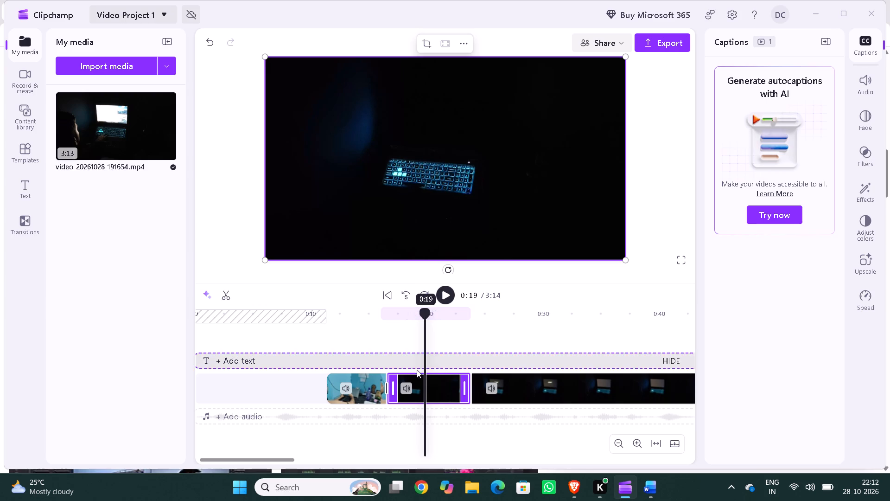
pyautogui.click(228, 298)
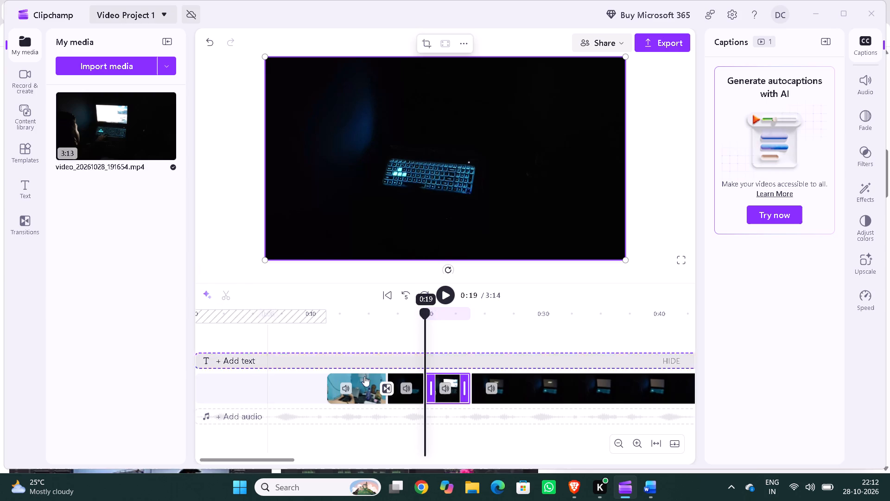
pyautogui.rightClick(453, 392)
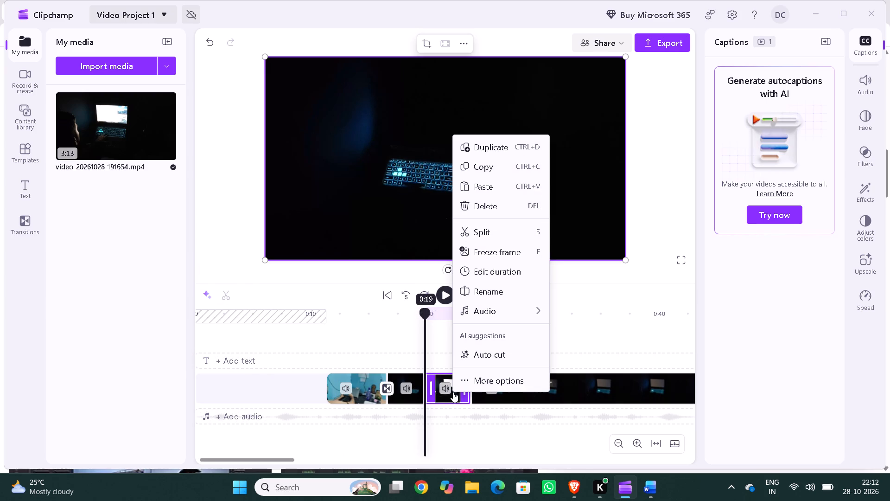
pyautogui.click(517, 212)
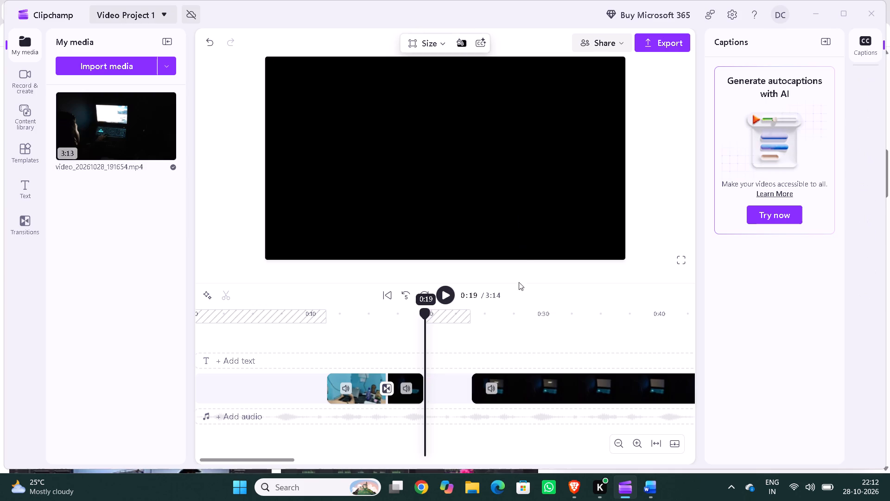
# Move the acer screen clip back against the end of the keyboard clip to close the gap, and preview the join.
pyautogui.moveTo(535, 384); pyautogui.dragTo(481, 391)
pyautogui.press('space')
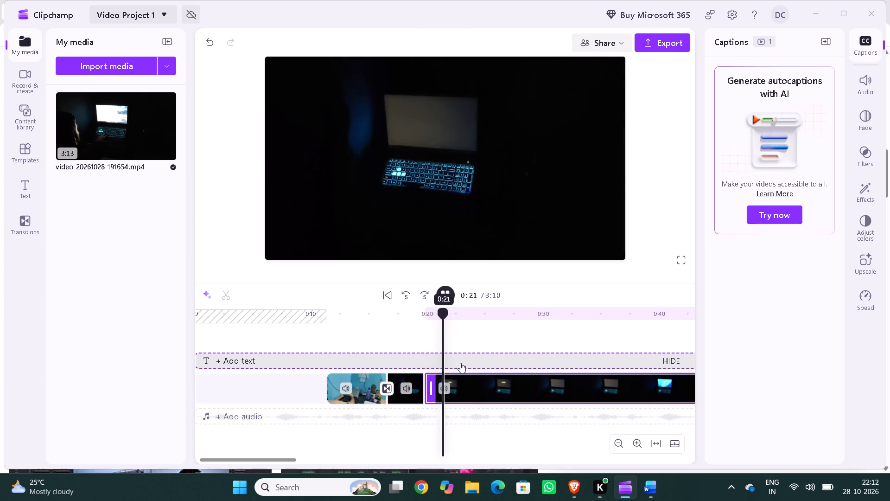
pyautogui.press('space')
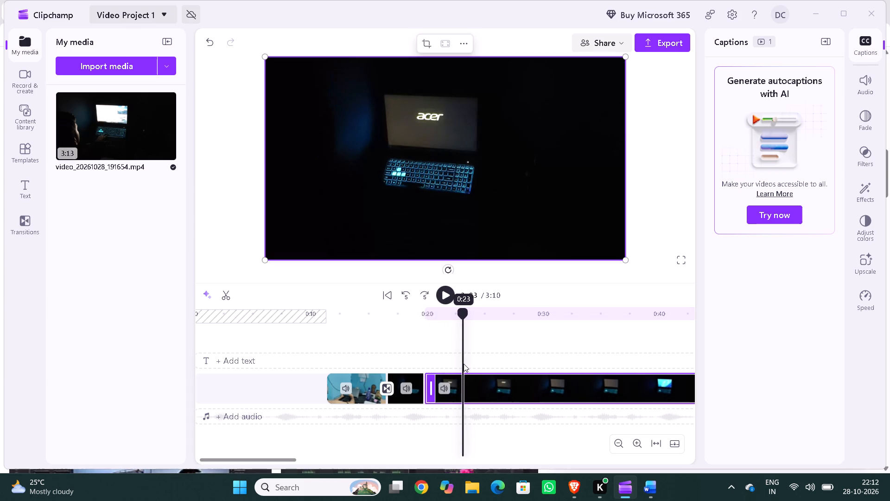
pyautogui.press('space')
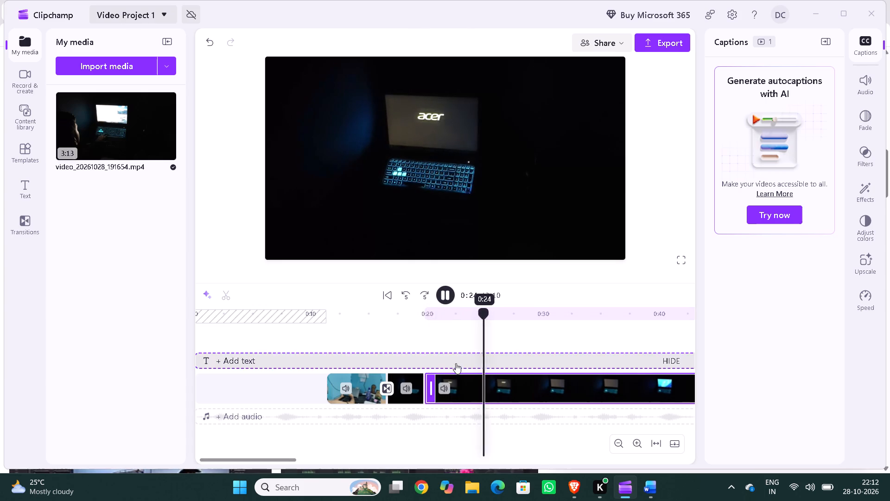
pyautogui.click(464, 347)
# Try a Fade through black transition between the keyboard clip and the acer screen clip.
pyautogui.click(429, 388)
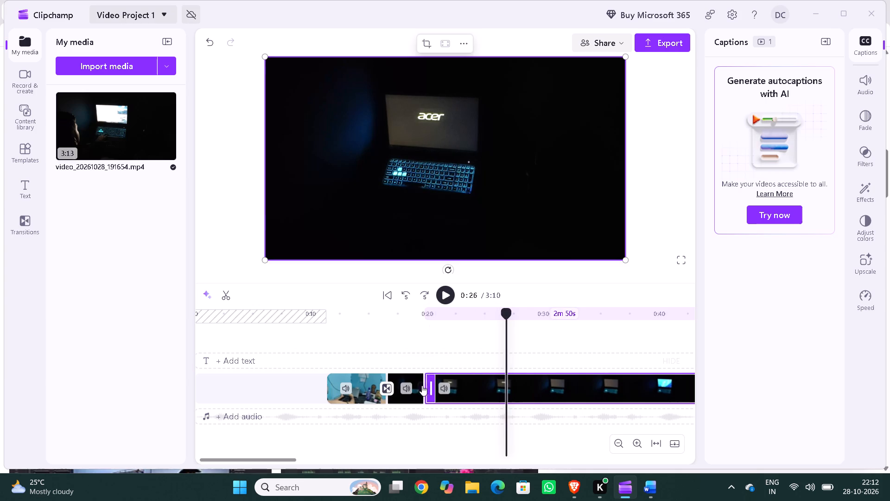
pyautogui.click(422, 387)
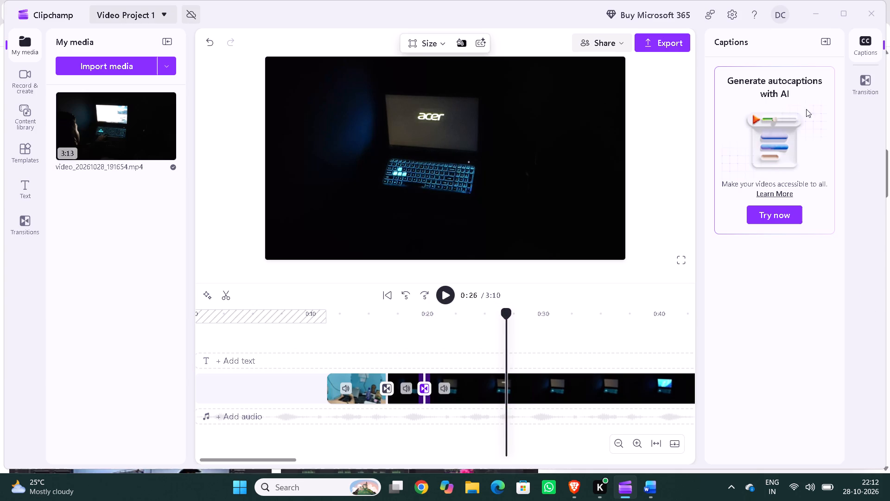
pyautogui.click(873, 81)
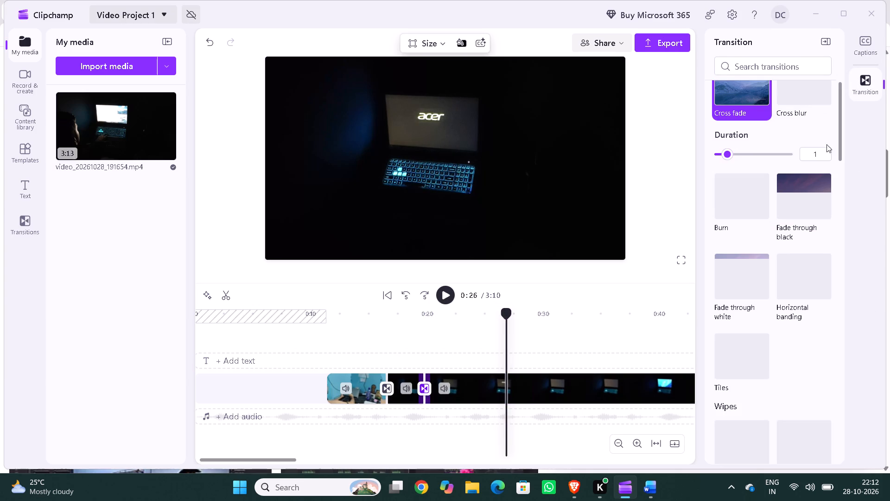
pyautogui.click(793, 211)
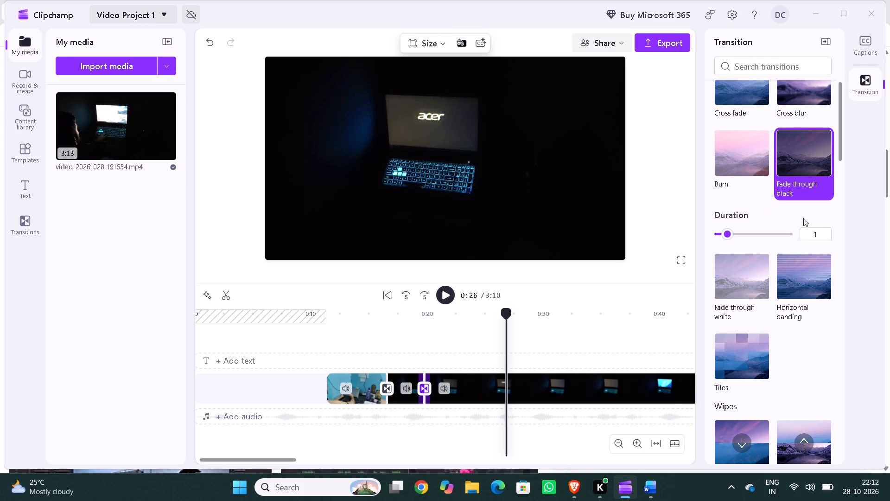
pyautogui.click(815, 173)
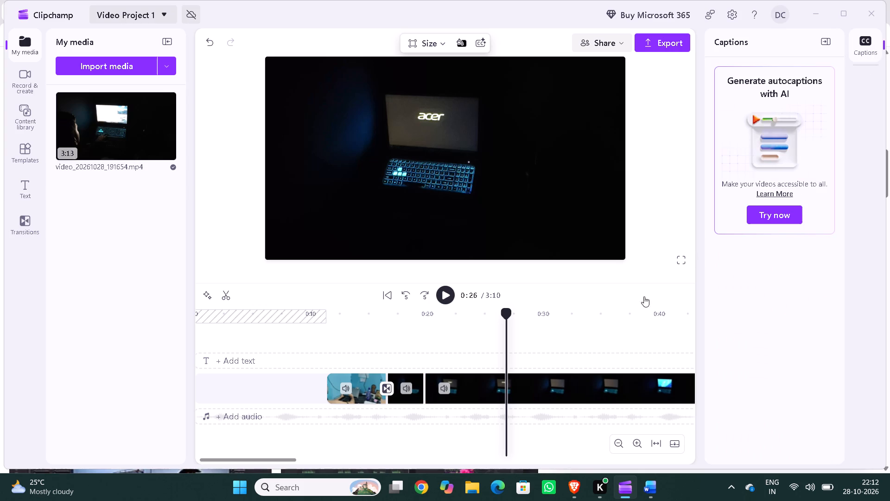
# Add a Horizontal banding transition between the keyboard clip and the acer screen clip, and preview it from just before the join.
pyautogui.click(423, 388)
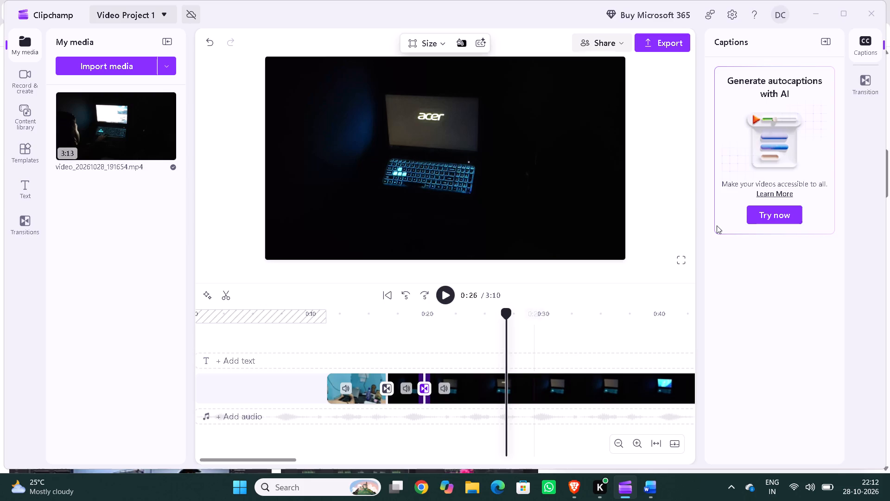
pyautogui.click(866, 96)
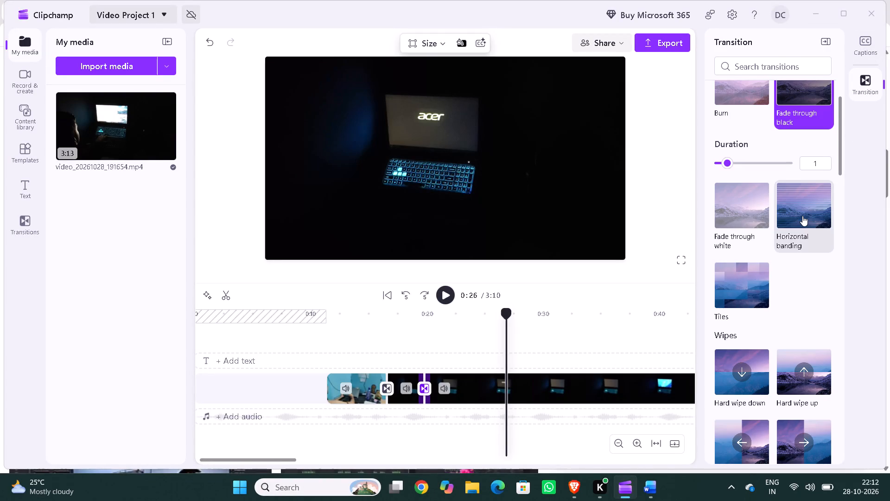
pyautogui.click(802, 216)
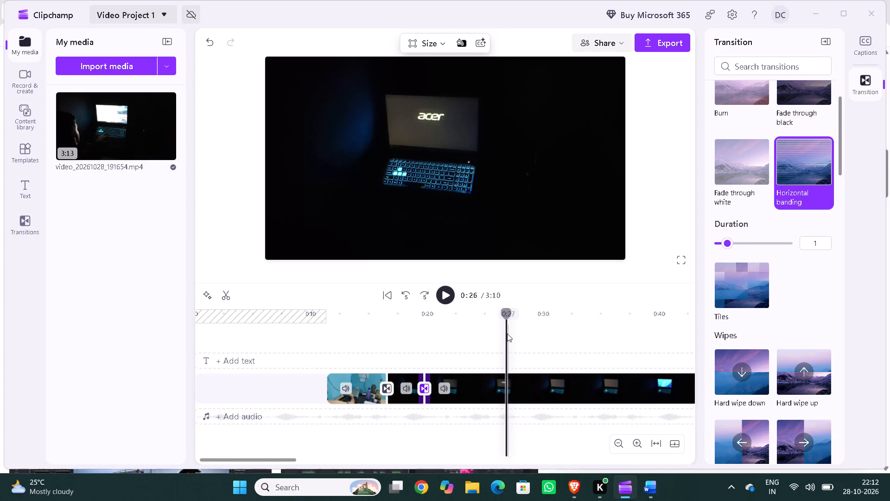
pyautogui.moveTo(507, 334); pyautogui.dragTo(414, 360)
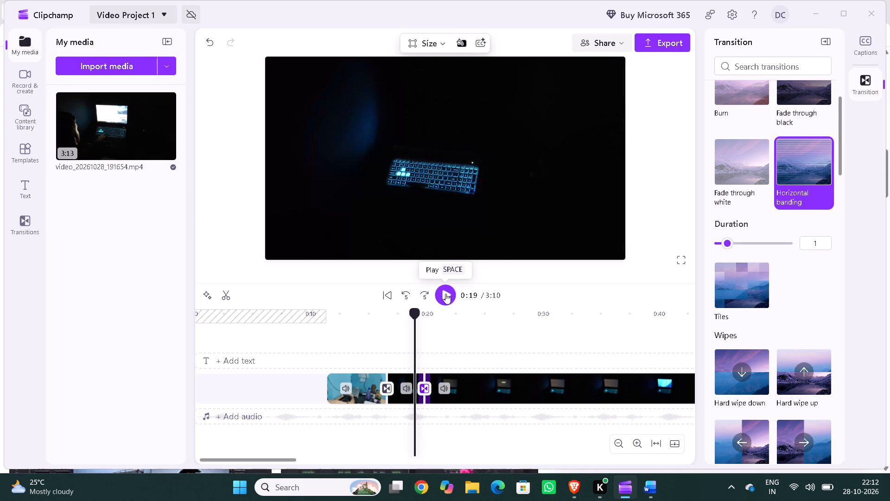
pyautogui.click(445, 294)
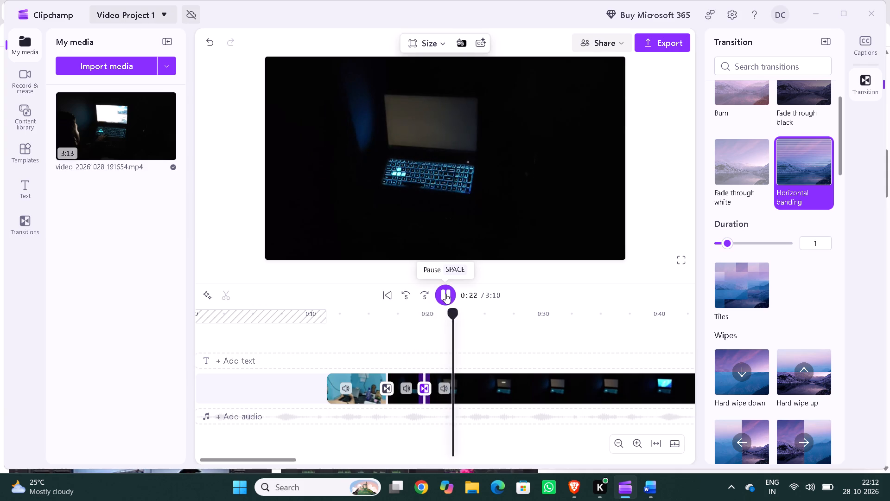
pyautogui.moveTo(465, 333); pyautogui.dragTo(447, 335)
pyautogui.moveTo(494, 315); pyautogui.dragTo(449, 332)
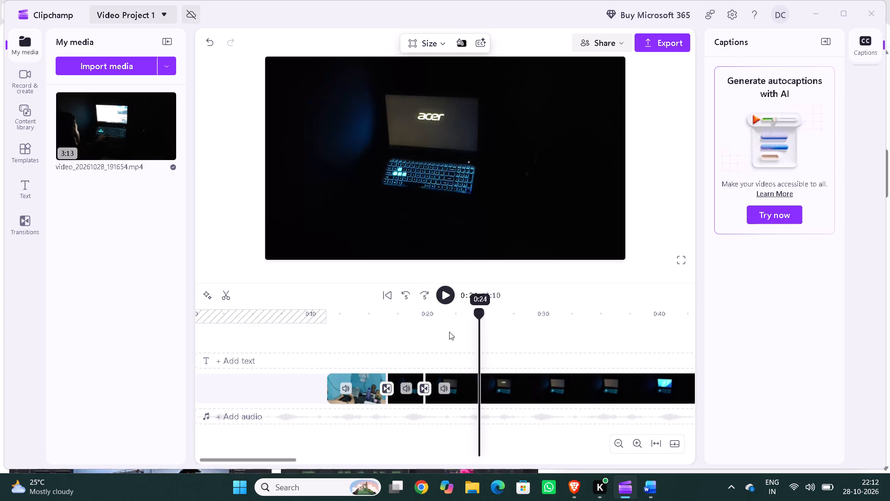
pyautogui.moveTo(449, 332); pyautogui.dragTo(397, 341)
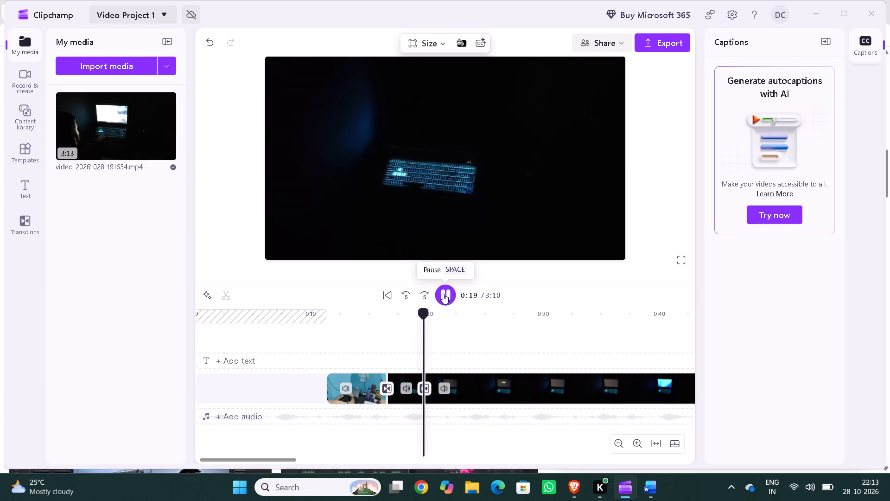
# Browse the transition styles for the join between the keyboard clip and the acer screen clip and choose Cross blur.
pyautogui.click(425, 384)
pyautogui.click(425, 387)
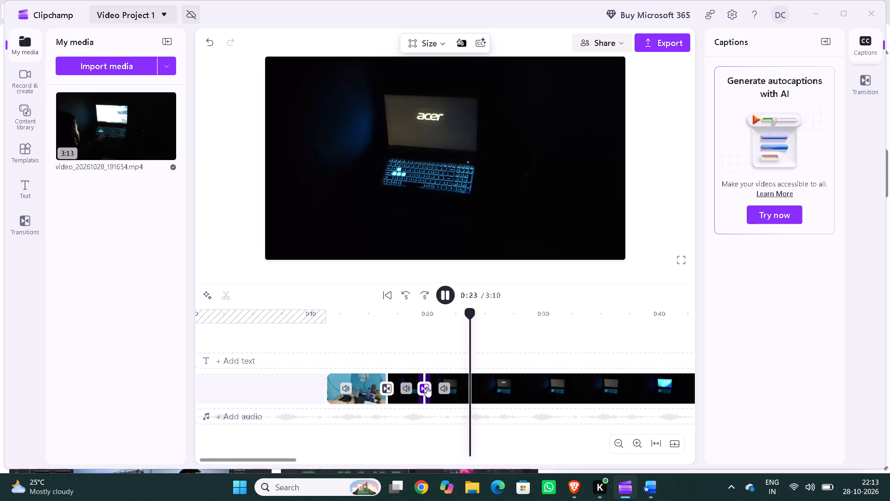
pyautogui.click(871, 82)
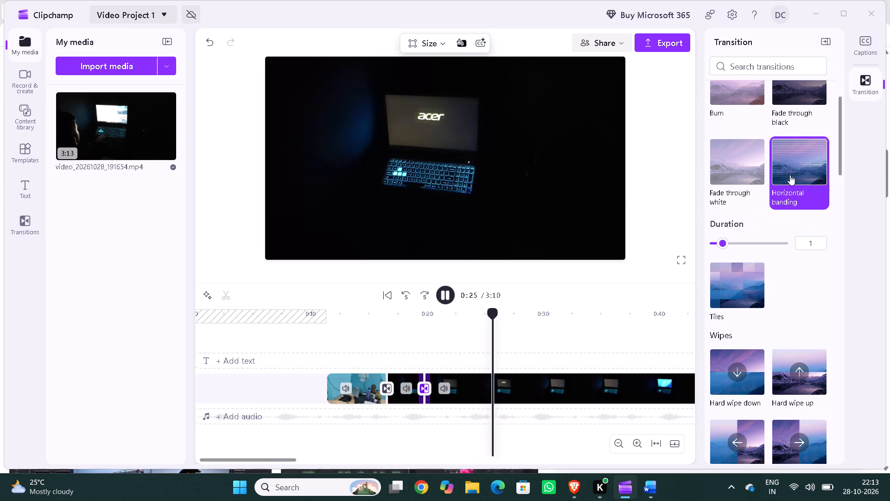
pyautogui.scroll(-7, 776, 231)
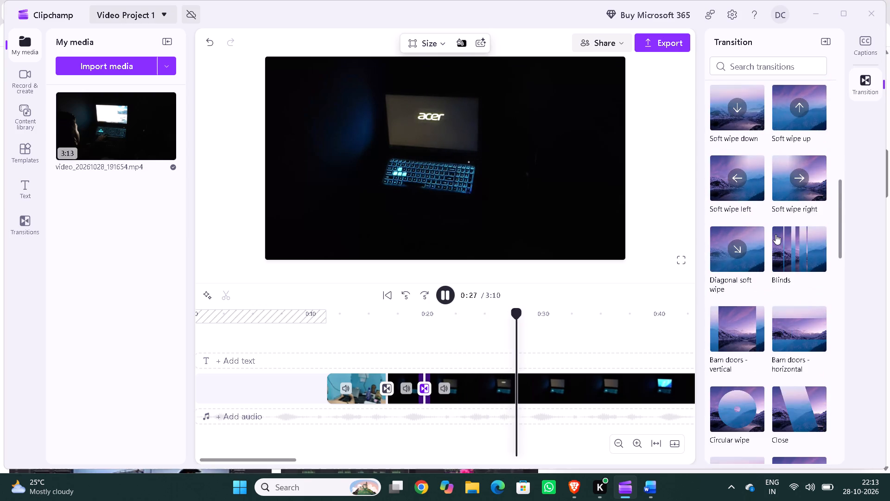
pyautogui.scroll(-5, 776, 235)
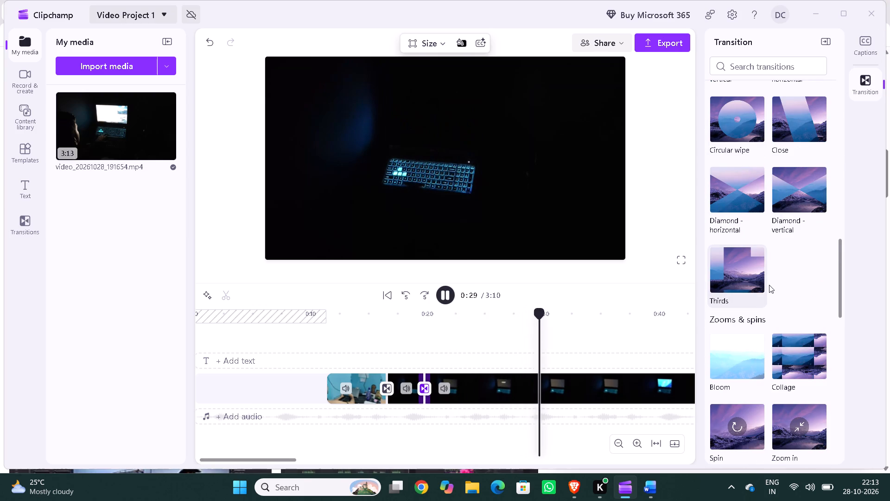
pyautogui.scroll(-8, 769, 285)
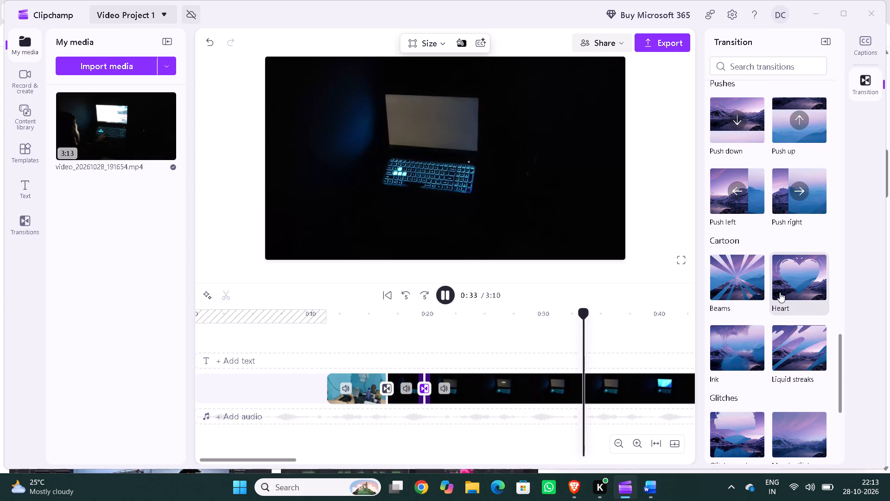
pyautogui.scroll(-2, 712, 302)
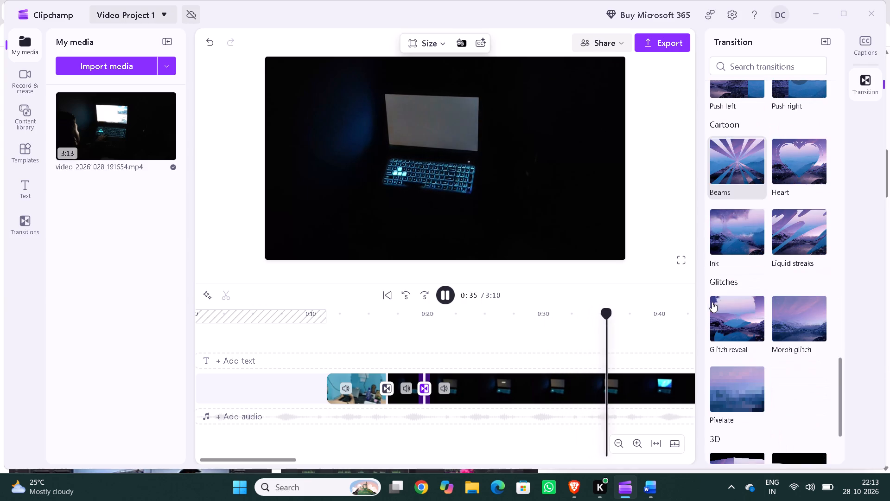
pyautogui.scroll(20, 724, 287)
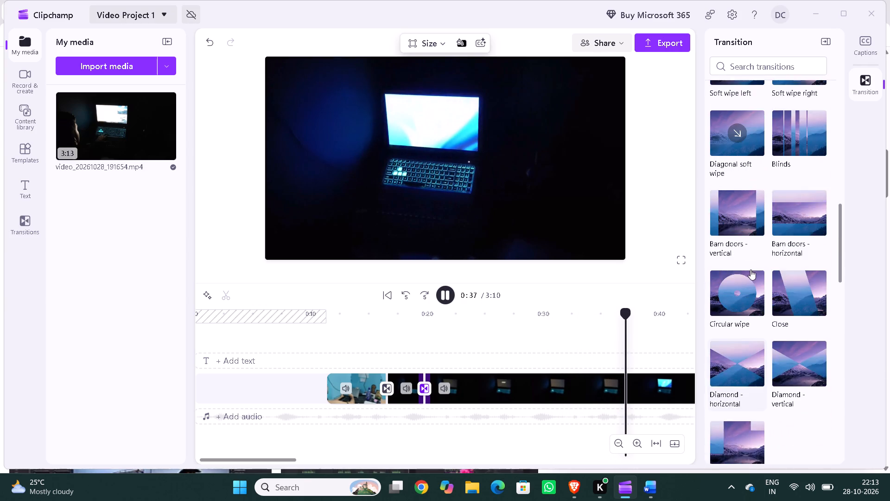
pyautogui.scroll(8, 750, 270)
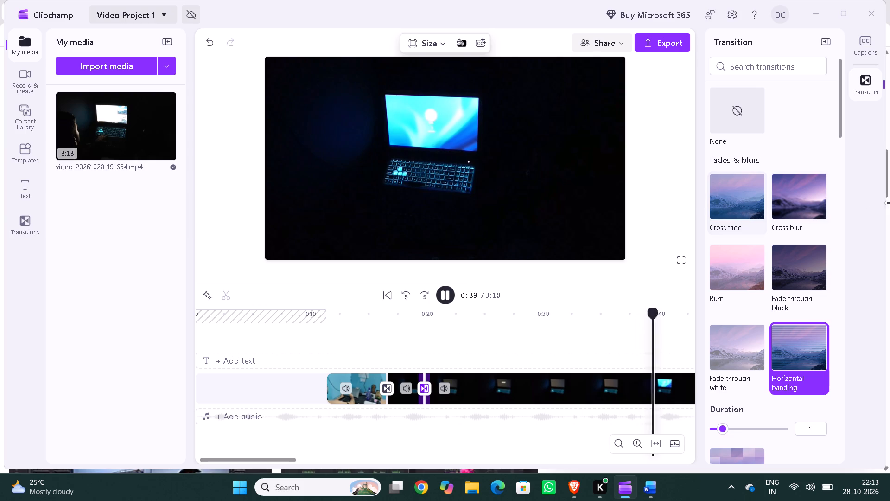
pyautogui.click(811, 204)
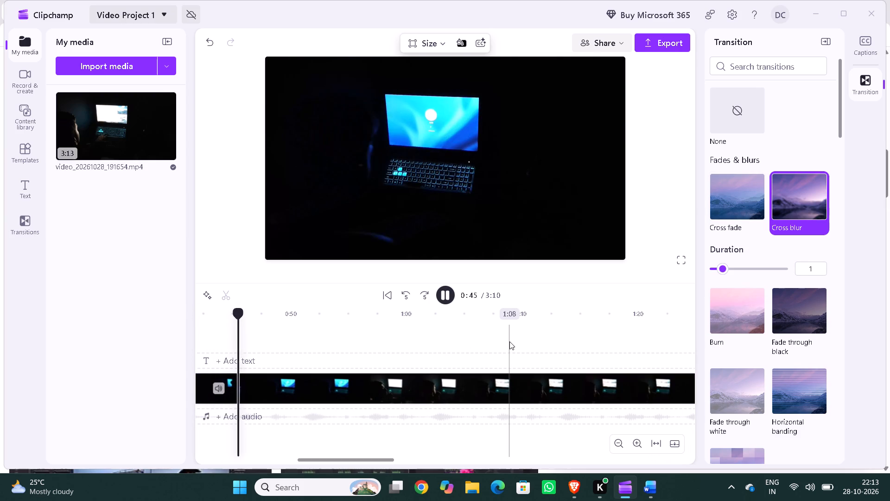
pyautogui.click(805, 198)
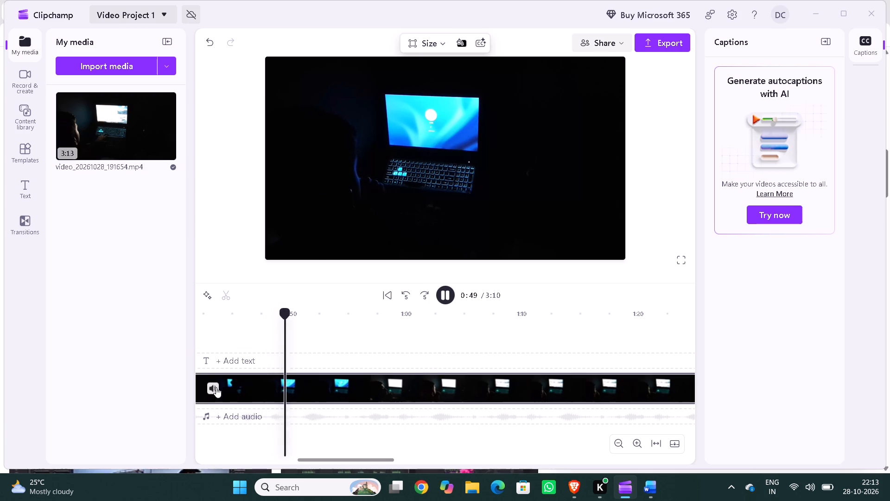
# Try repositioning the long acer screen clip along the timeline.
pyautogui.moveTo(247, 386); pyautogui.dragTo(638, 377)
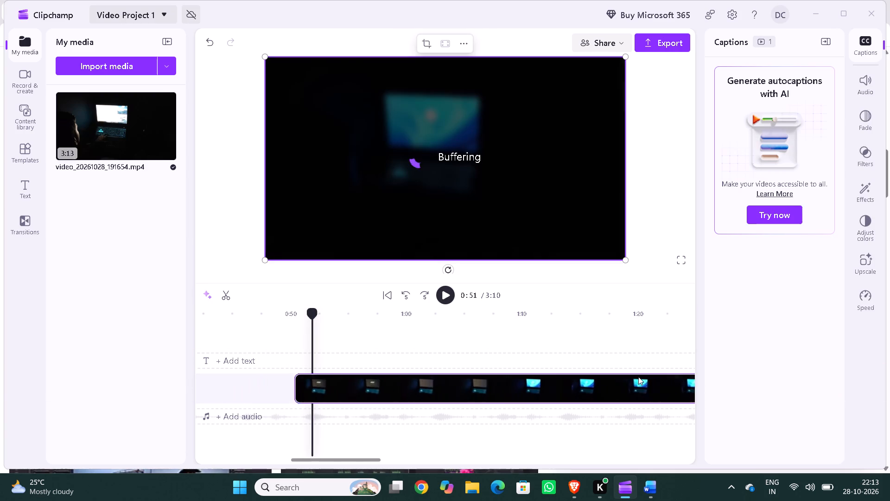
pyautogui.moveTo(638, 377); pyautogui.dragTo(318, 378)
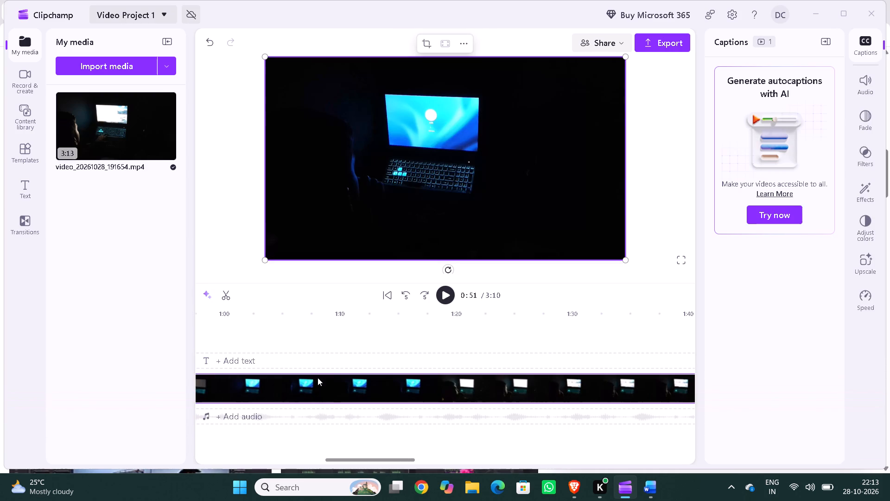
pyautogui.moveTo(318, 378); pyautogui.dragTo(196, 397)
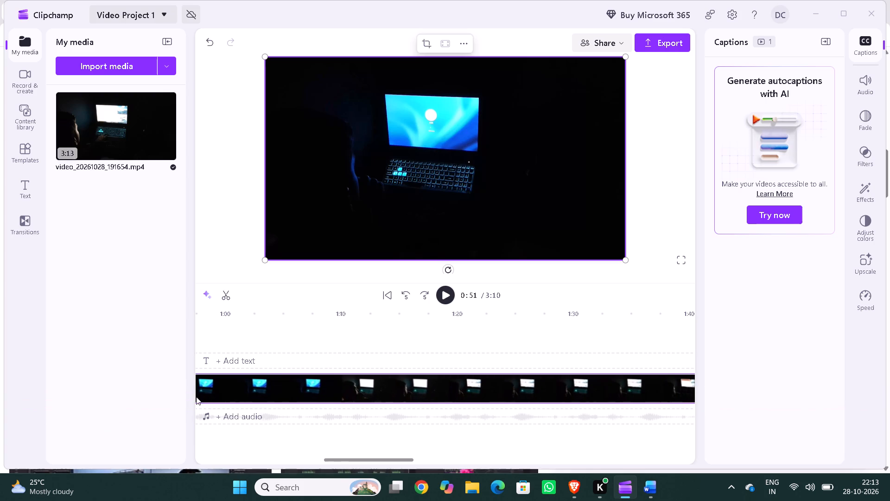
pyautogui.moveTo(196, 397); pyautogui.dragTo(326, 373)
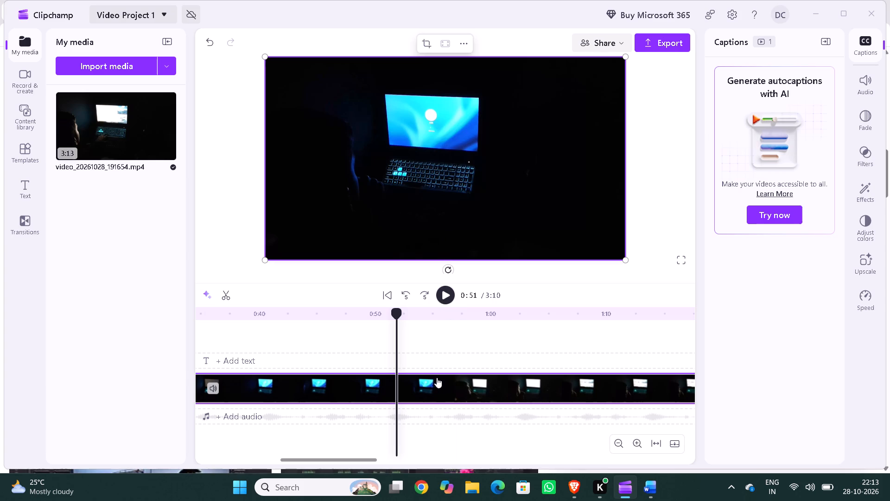
# Play back the opening from about 0:10 and move the closed-laptop clip to the very start of the timeline.
pyautogui.press('Left')
pyautogui.press('Left')
pyautogui.press('Left')
pyautogui.press('Left')
pyautogui.press('Left')
pyautogui.press('Left')
pyautogui.press('Left')
pyautogui.press('Left')
pyautogui.press('Left')
pyautogui.press('Left')
pyautogui.press('Left')
pyautogui.press('Left')
pyautogui.press('Left')
pyautogui.press('Left')
pyautogui.press('Left')
pyautogui.press('Left')
pyautogui.press('Left')
pyautogui.press('Left')
pyautogui.press('Left')
pyautogui.press('Left')
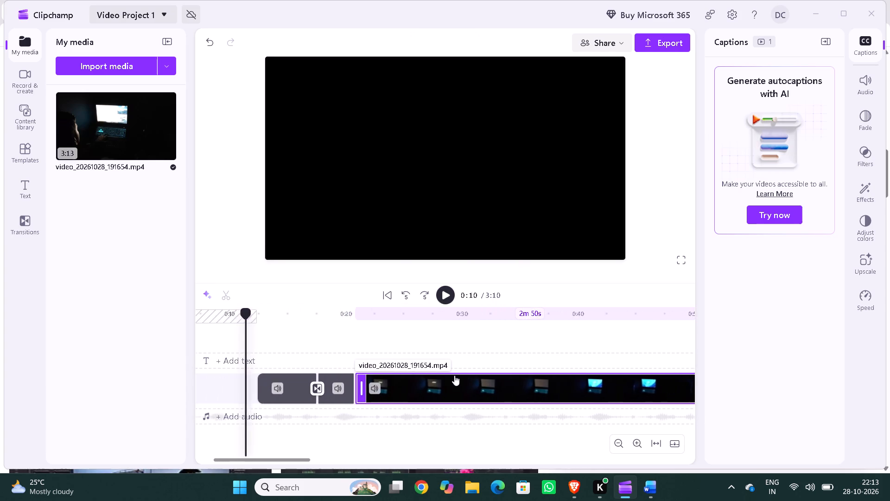
pyautogui.click(445, 292)
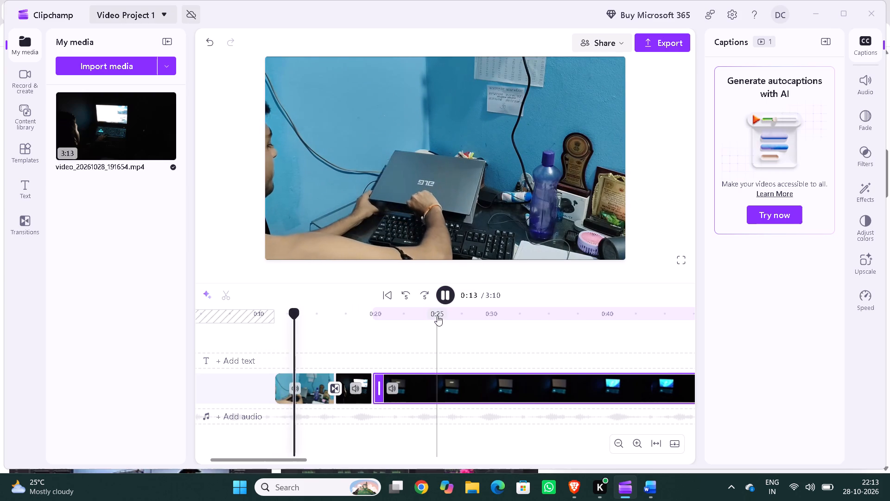
pyautogui.press('space')
pyautogui.moveTo(296, 395); pyautogui.dragTo(276, 398)
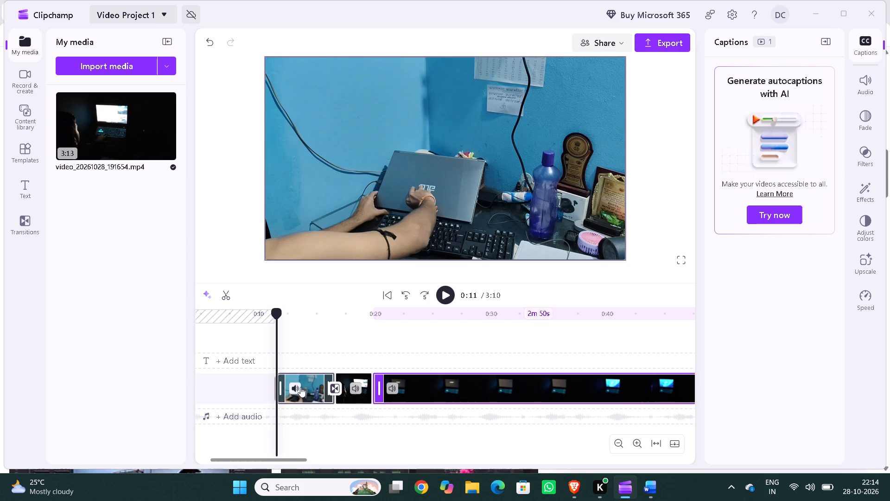
pyautogui.moveTo(300, 387); pyautogui.dragTo(194, 386)
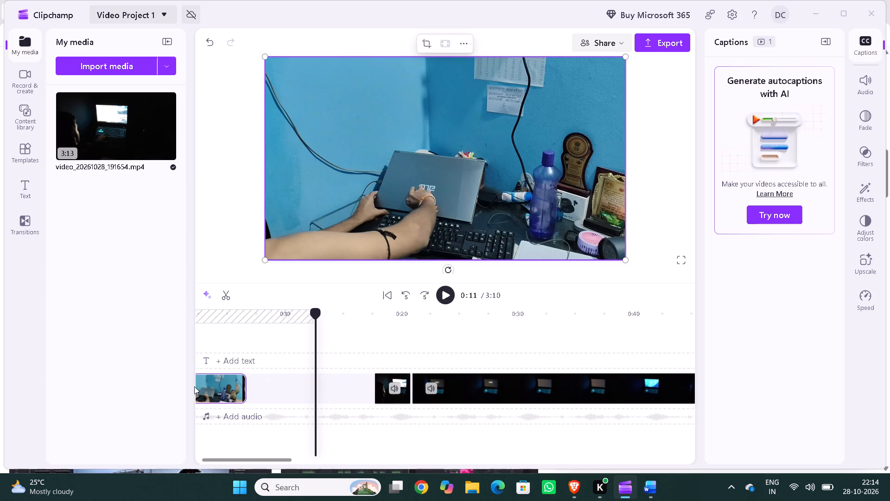
pyautogui.moveTo(194, 386); pyautogui.dragTo(193, 386)
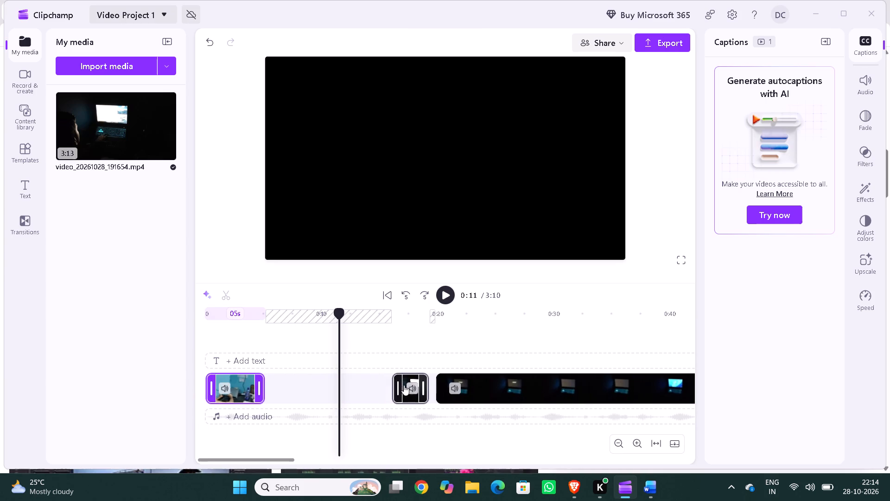
# Move the keyboard clip and the long acer screen clip up behind the opening clip so that no gaps remain.
pyautogui.moveTo(407, 387); pyautogui.dragTo(269, 402)
pyautogui.moveTo(472, 389); pyautogui.dragTo(373, 398)
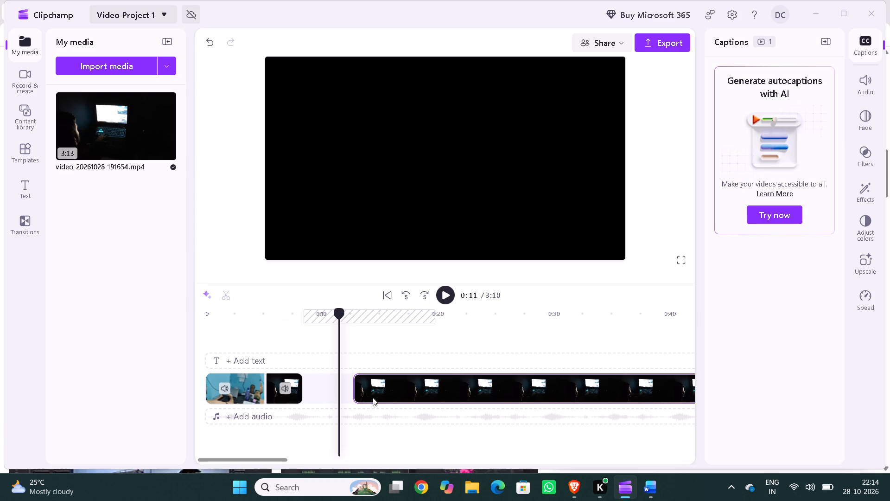
pyautogui.moveTo(373, 398); pyautogui.dragTo(321, 398)
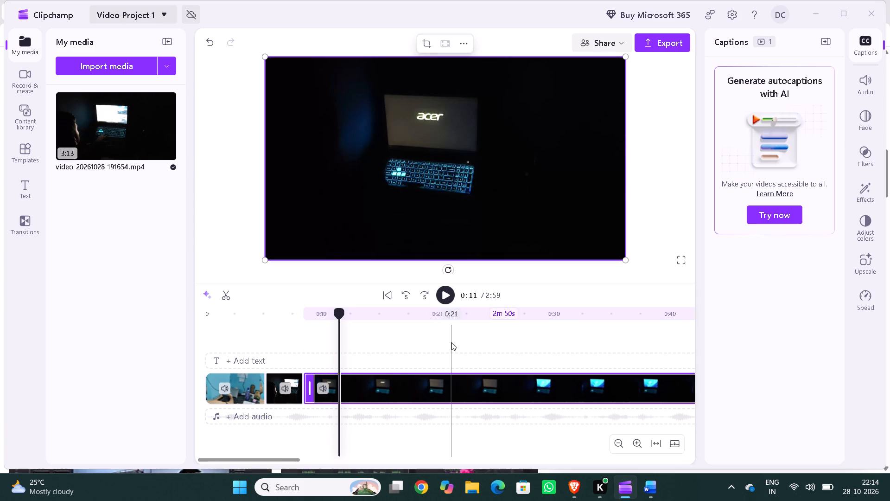
# Play back the rearranged opening clips from the start of the timeline to about 0:10.
pyautogui.click(451, 342)
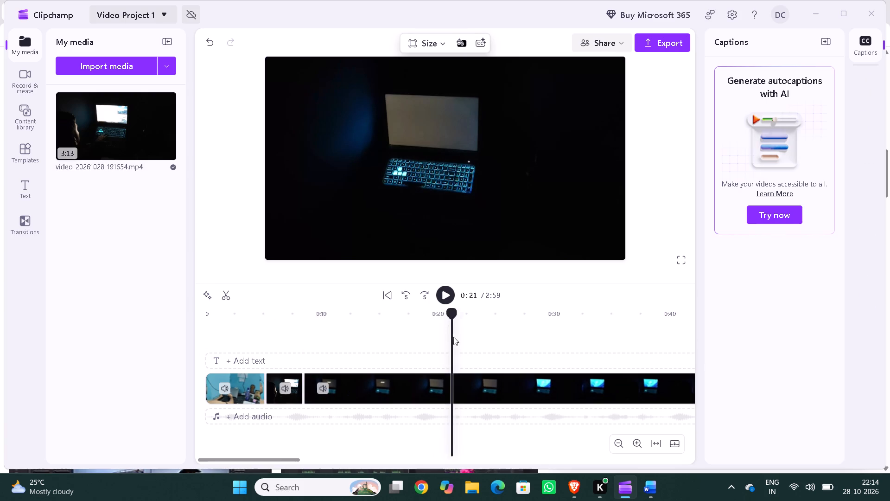
pyautogui.moveTo(452, 321); pyautogui.dragTo(180, 367)
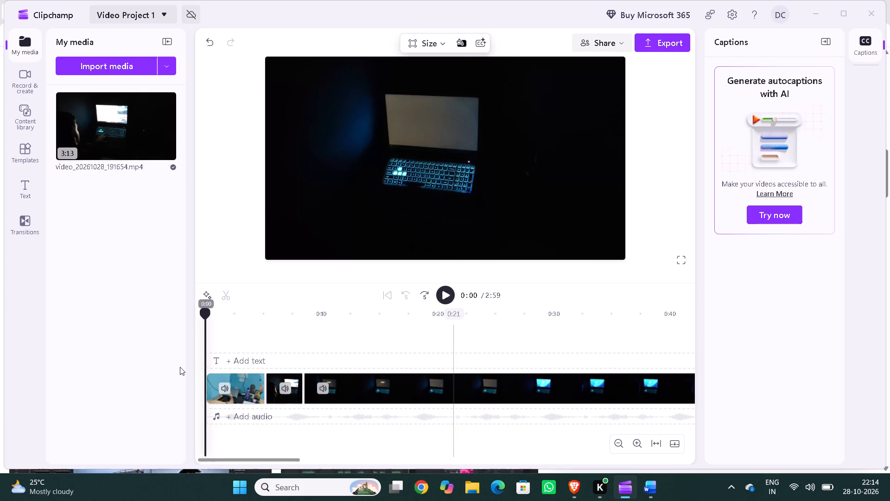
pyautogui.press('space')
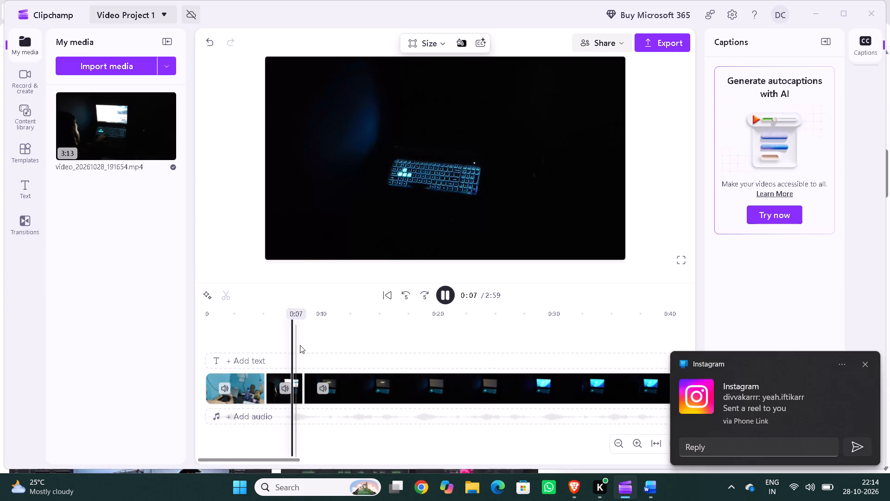
pyautogui.click(318, 342)
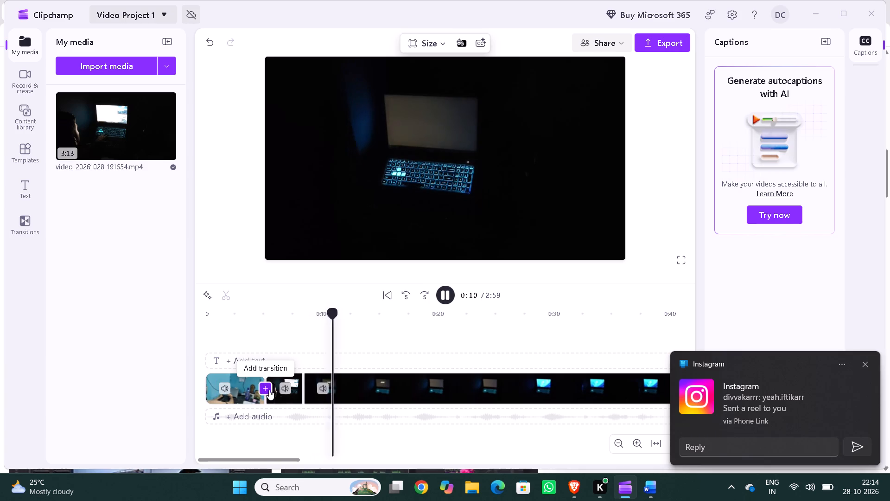
# Add transitions at the opening–keyboard and keyboard–acer screen clip joins, and open the second transition's settings.
pyautogui.click(265, 389)
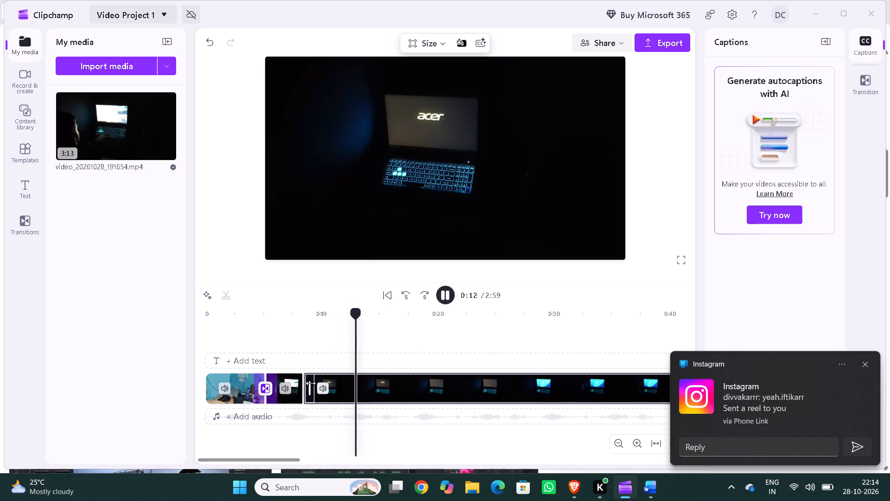
pyautogui.click(303, 385)
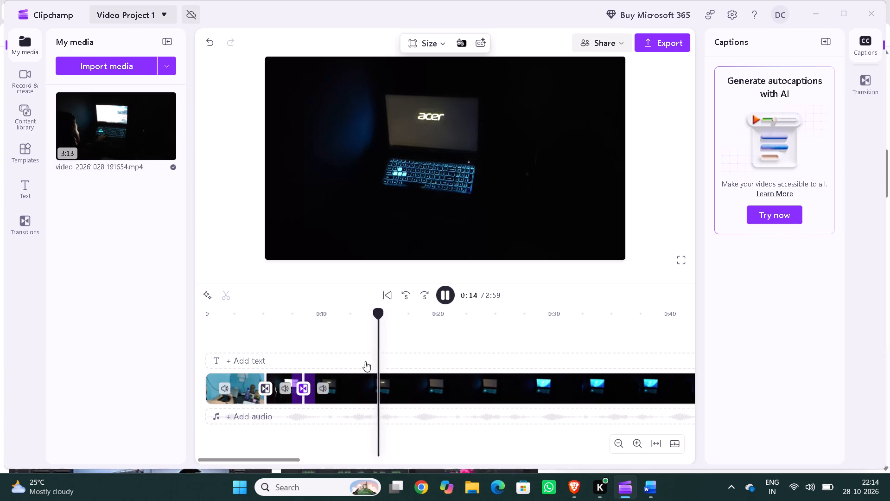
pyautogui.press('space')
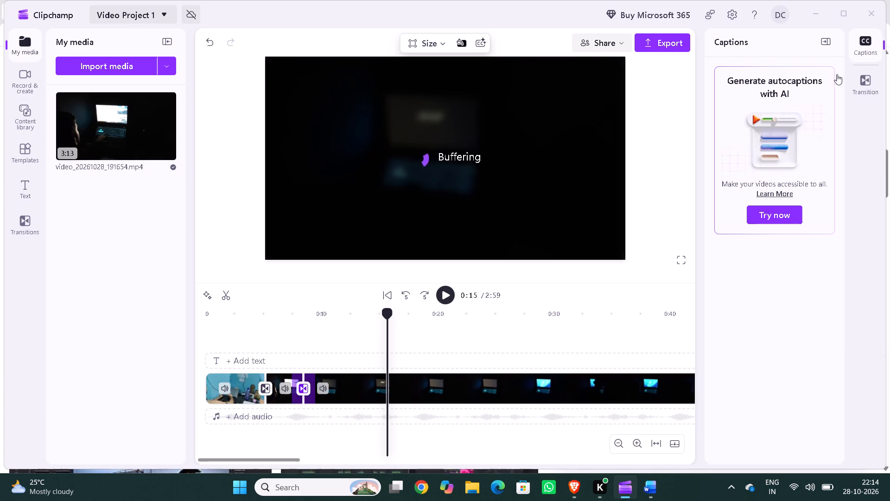
pyautogui.click(864, 79)
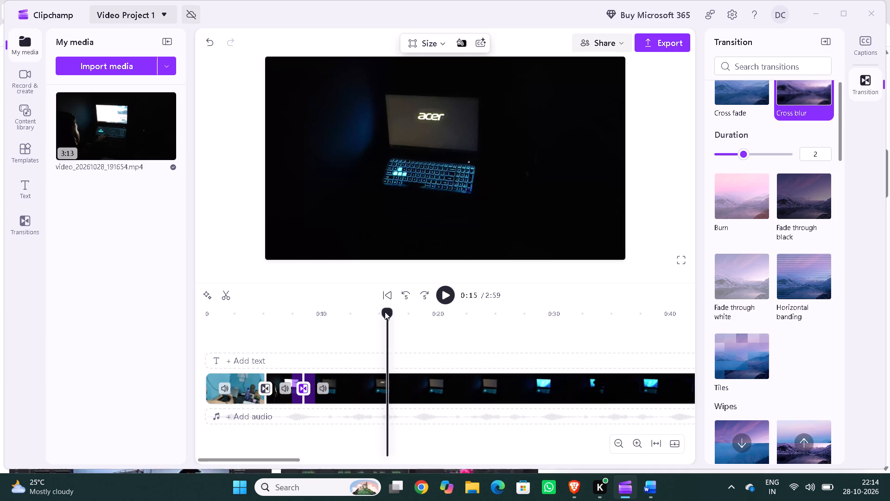
# Play back the video from 0:00 through both new transitions to about 0:15.
pyautogui.moveTo(384, 312); pyautogui.dragTo(159, 326)
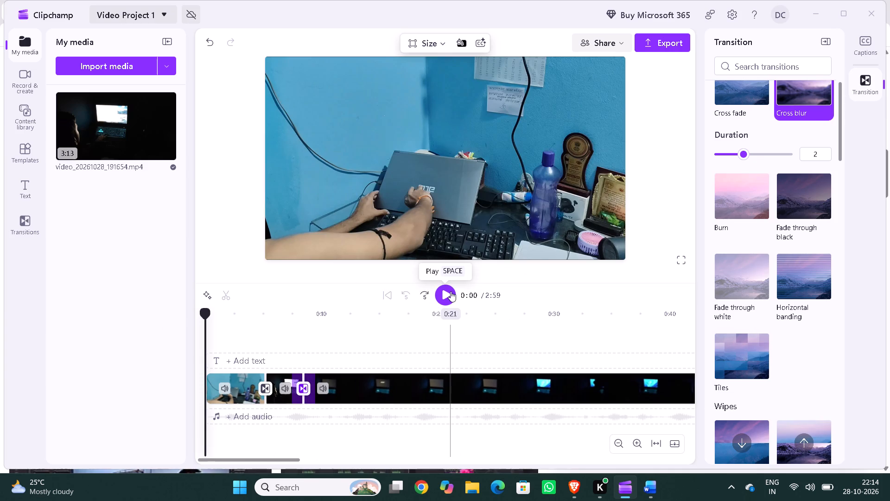
pyautogui.click(451, 291)
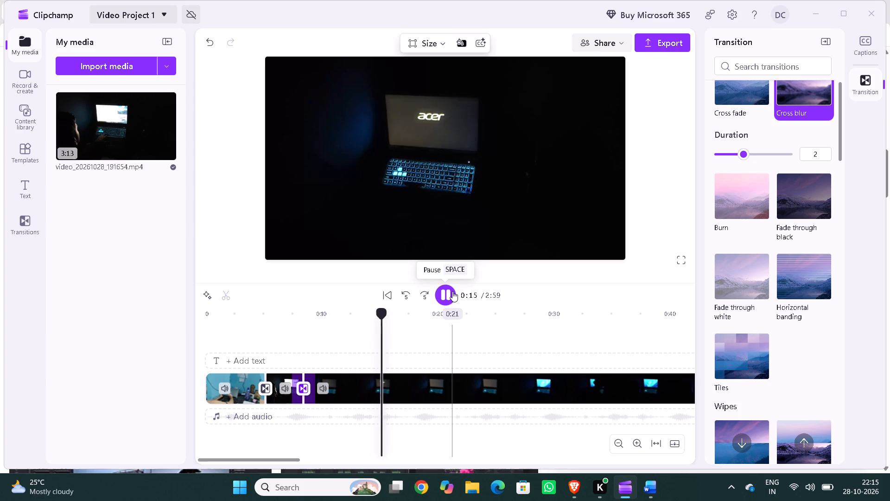
# Change the transition between the keyboard clip and the acer screen clip to Burn.
pyautogui.press('space')
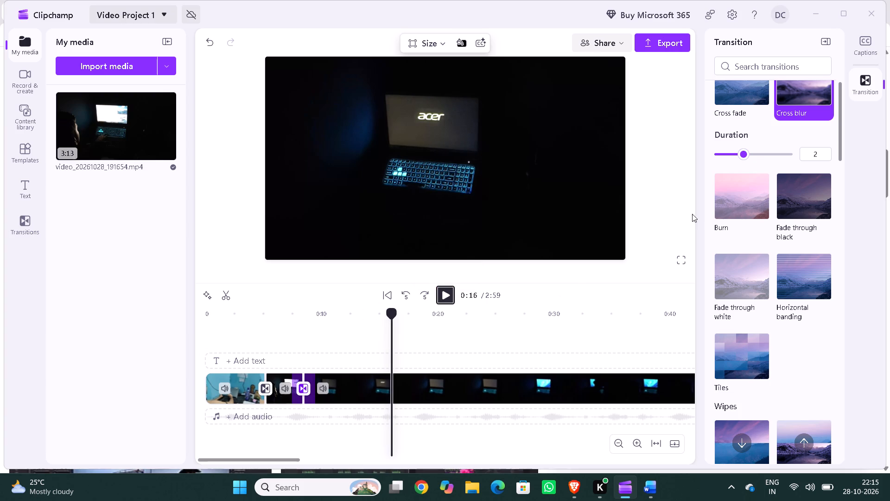
pyautogui.click(760, 214)
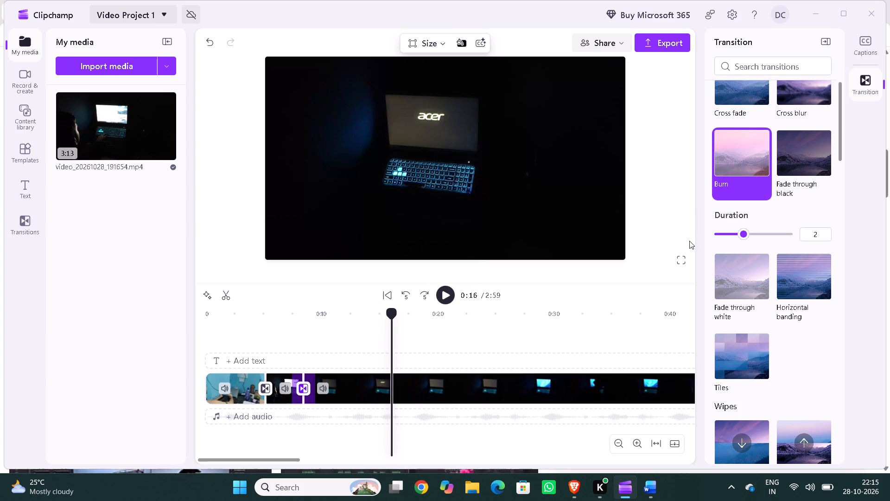
# Play through the acer logo section, go back and split the clip at about 0:13.
pyautogui.click(450, 297)
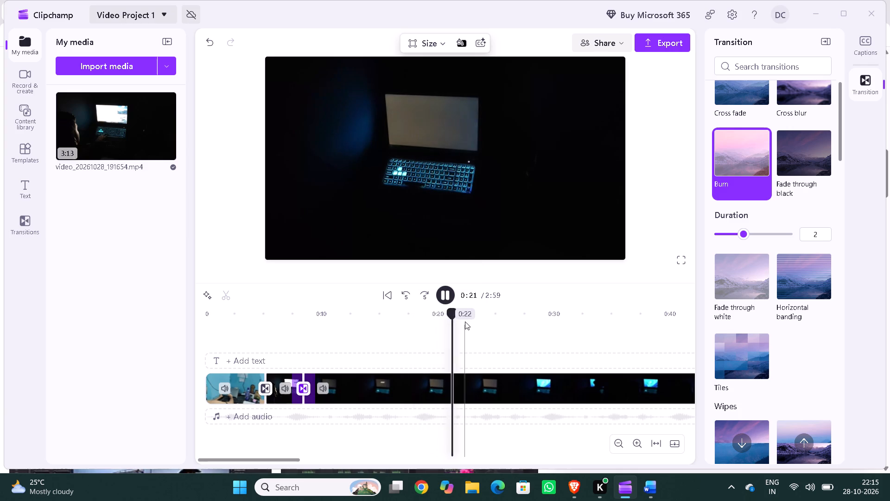
pyautogui.press('Left')
pyautogui.press('Left')
pyautogui.press('Left')
pyautogui.press('Left')
pyautogui.press('Left')
pyautogui.press('Left')
pyautogui.press('Left')
pyautogui.press('Left')
pyautogui.press('Left')
pyautogui.press('Left')
pyautogui.press('Left')
pyautogui.press('Left')
pyautogui.press('Left')
pyautogui.press('Left')
pyautogui.press('Left')
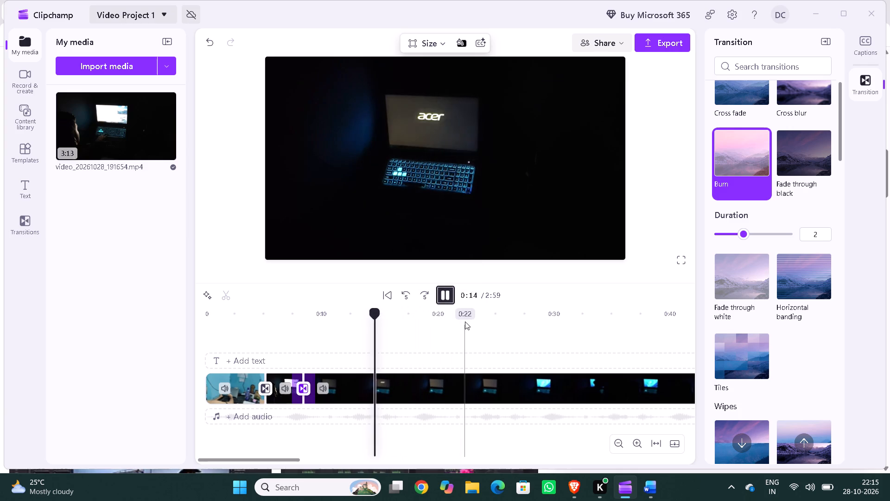
pyautogui.press('space')
pyautogui.press('Left')
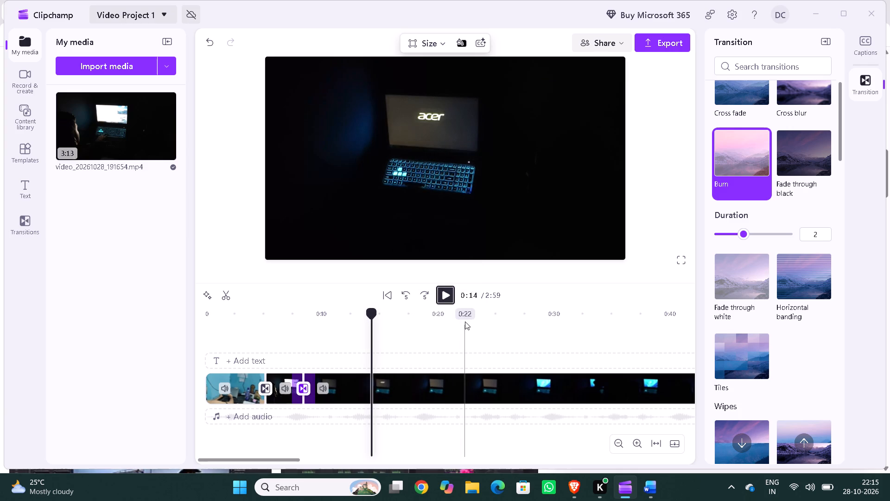
pyautogui.press('Left')
pyautogui.press('Left')
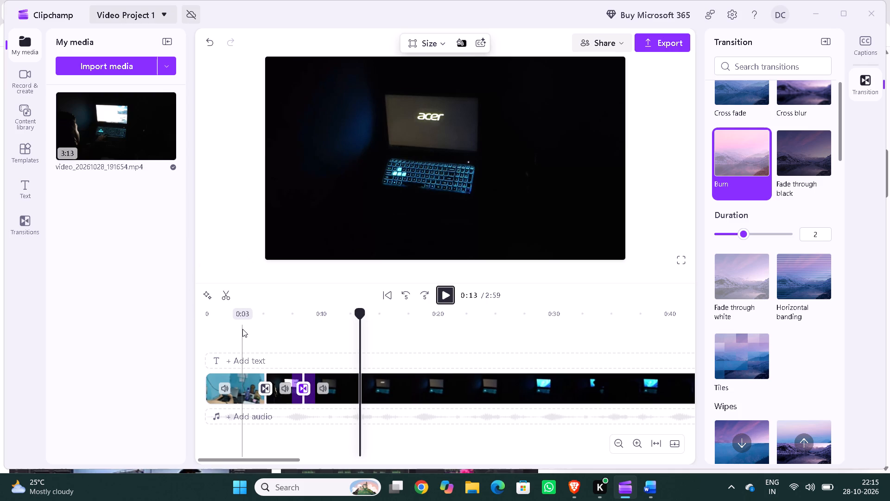
pyautogui.press('s')
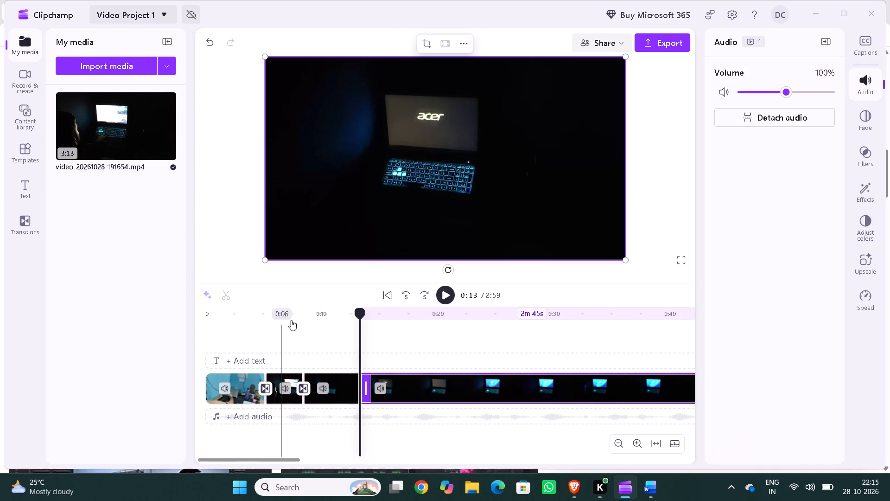
# Play onward and split the laptop clip at about 0:24, 0:26, 0:28, 0:32 and 0:37.
pyautogui.press('Right')
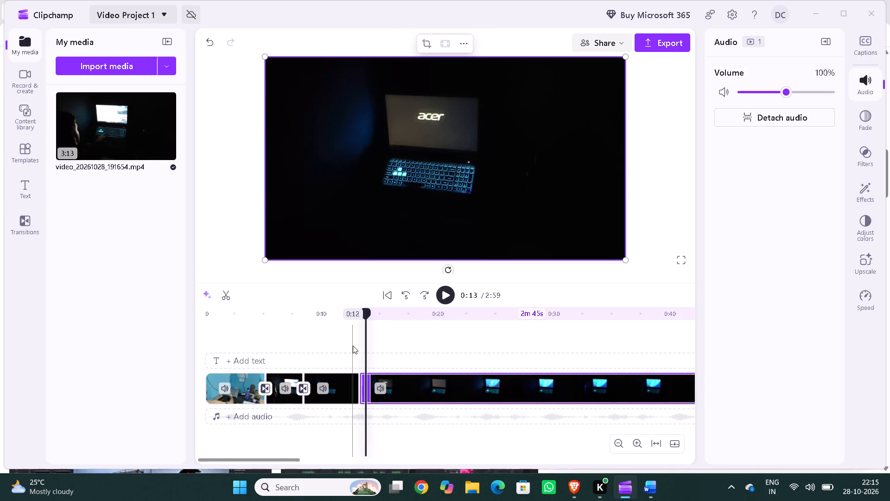
pyautogui.press('Right')
pyautogui.press('Right')
pyautogui.press('Right')
pyautogui.press('Right')
pyautogui.press('space')
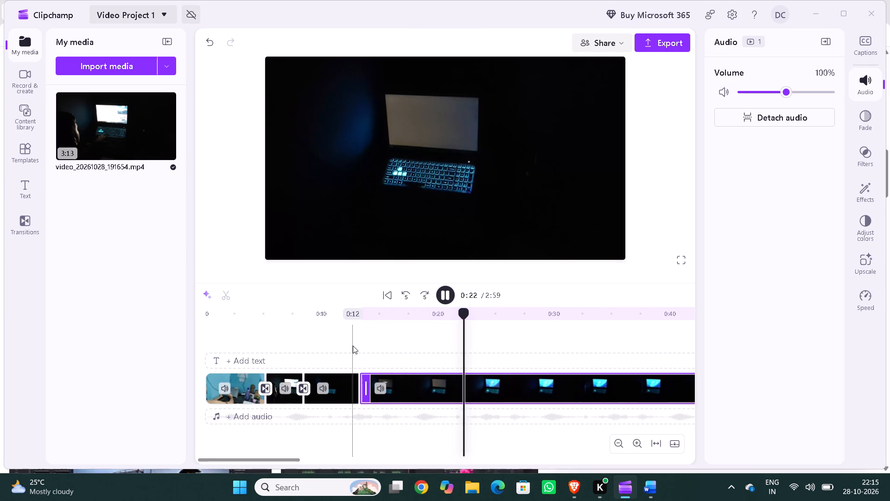
pyautogui.press('s')
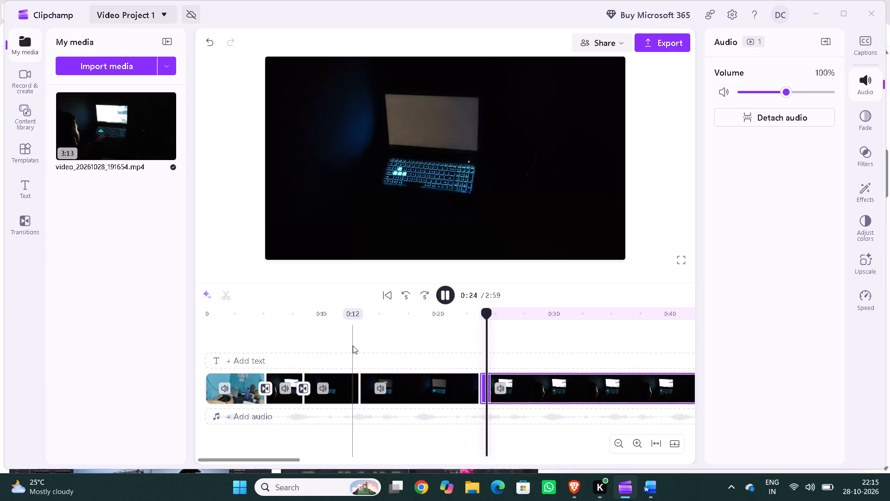
pyautogui.press('s')
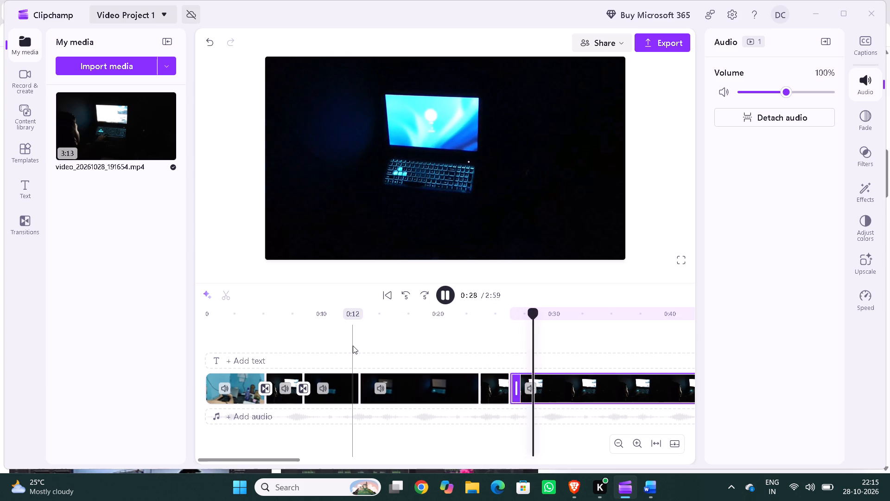
pyautogui.press('s')
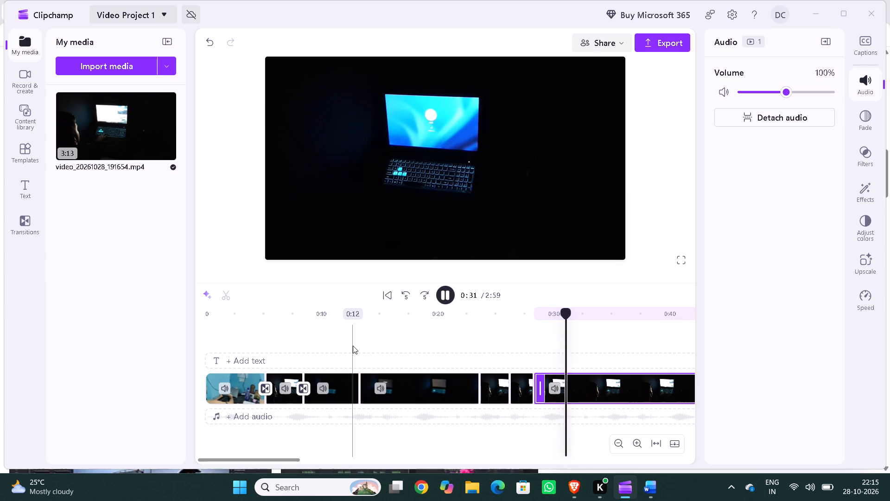
pyautogui.press('s')
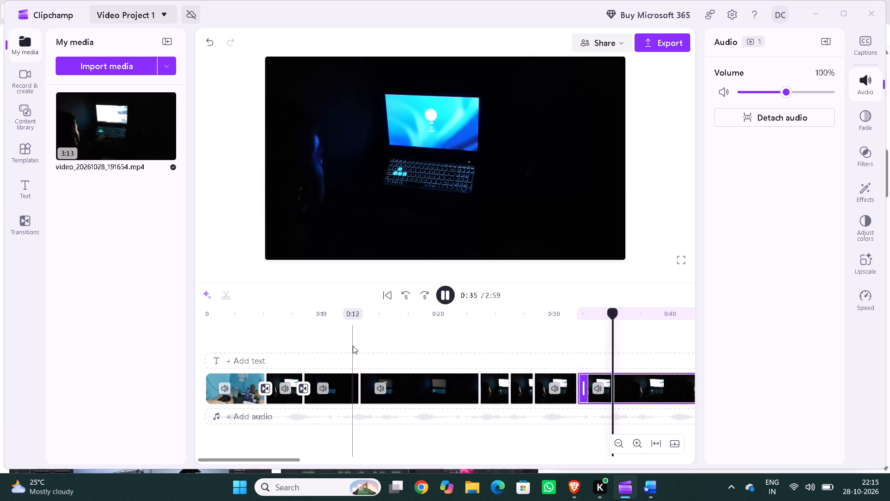
pyautogui.press('s')
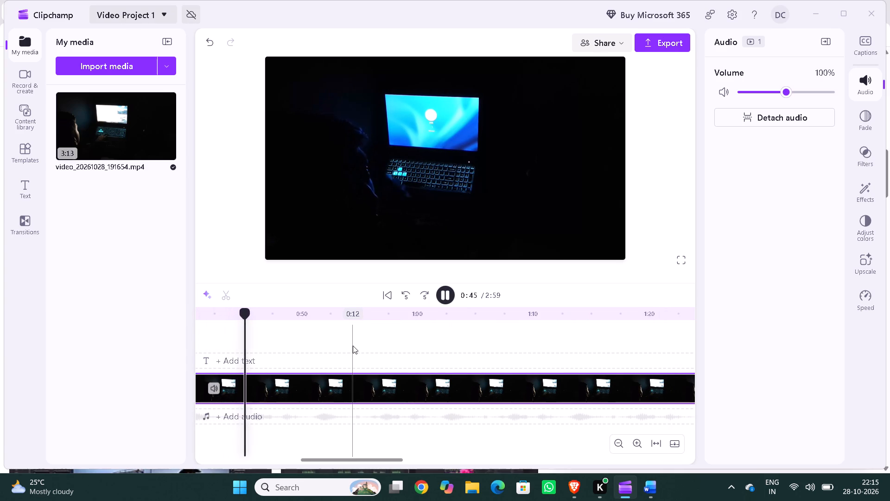
# Continue splitting the laptop footage at about 0:46, 0:52, 1:10 and 1:14, and stop playback.
pyautogui.press('s')
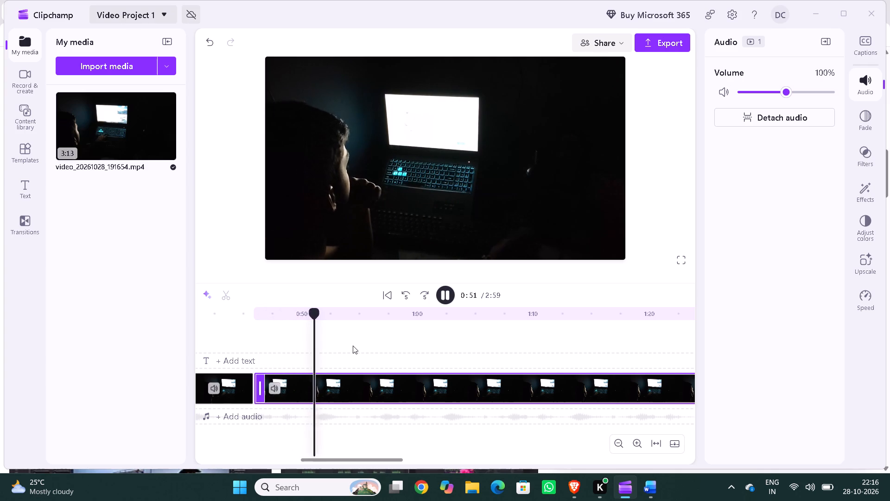
pyautogui.press('s')
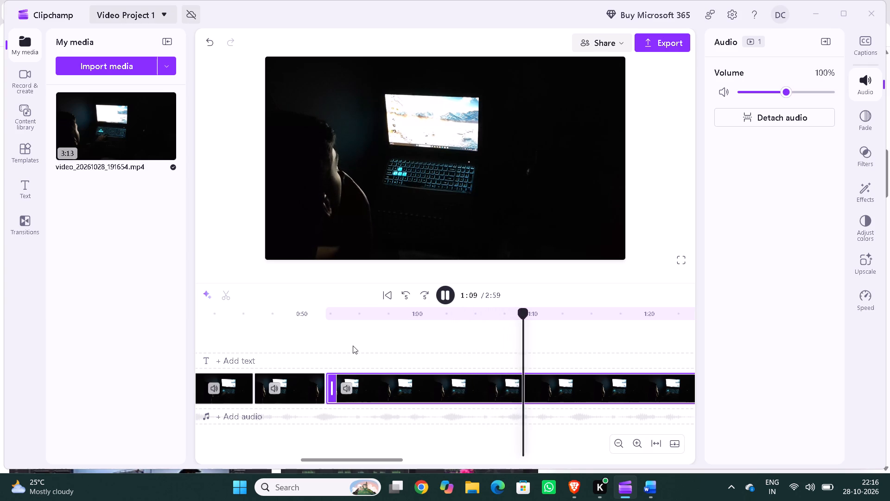
pyautogui.press('s')
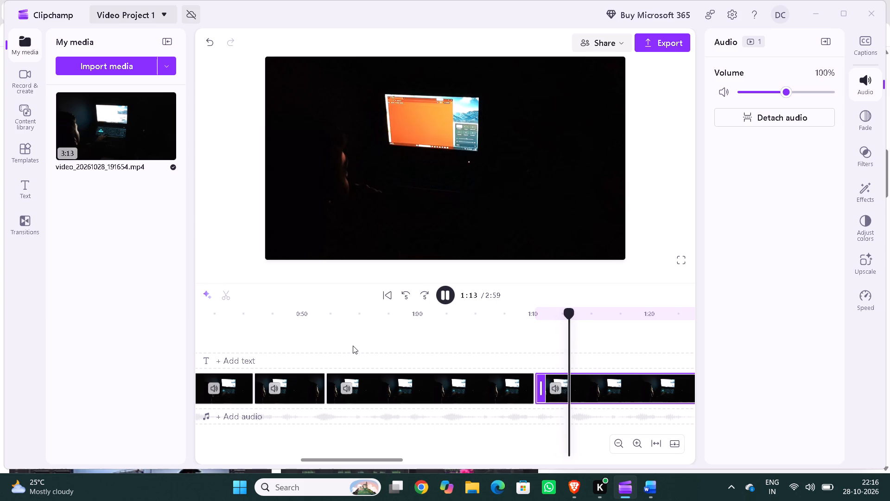
pyautogui.press('s')
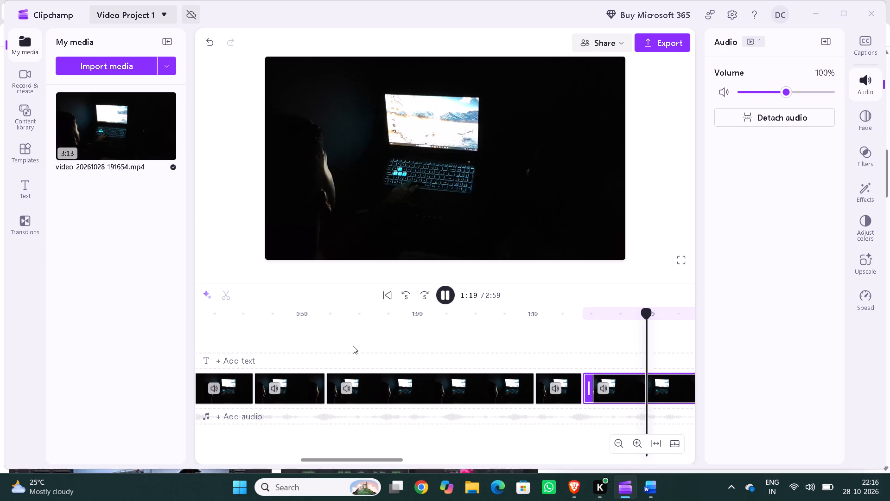
pyautogui.press('space')
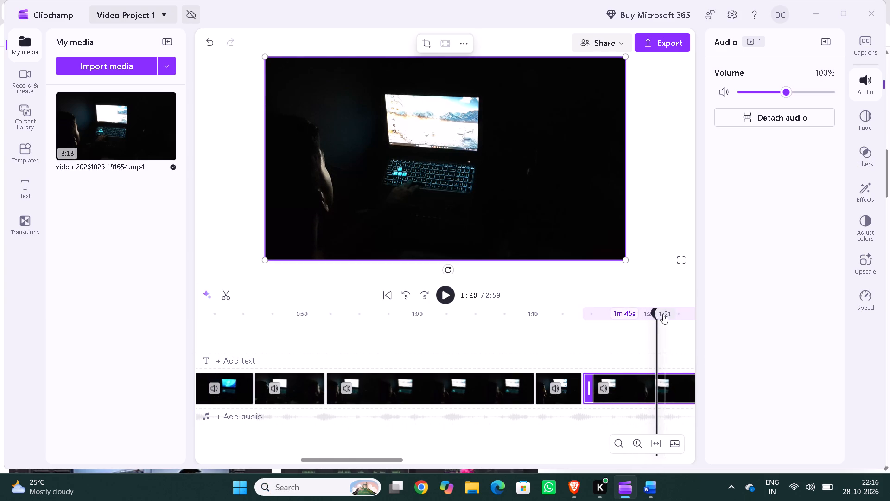
# Replay the video from the start and delete the acer logo segment between about 0:13 and 0:24.
pyautogui.press('Left')
pyautogui.press('Left')
pyautogui.press('Left')
pyautogui.press('Left')
pyautogui.press('Left')
pyautogui.press('Left')
pyautogui.press('Left')
pyautogui.press('Left')
pyautogui.press('Left')
pyautogui.press('Left')
pyautogui.press('Left')
pyautogui.press('Left')
pyautogui.press('Left')
pyautogui.press('Left')
pyautogui.press('Left')
pyautogui.press('Left')
pyautogui.press('Left')
pyautogui.press('Left')
pyautogui.press('Left')
pyautogui.press('Left')
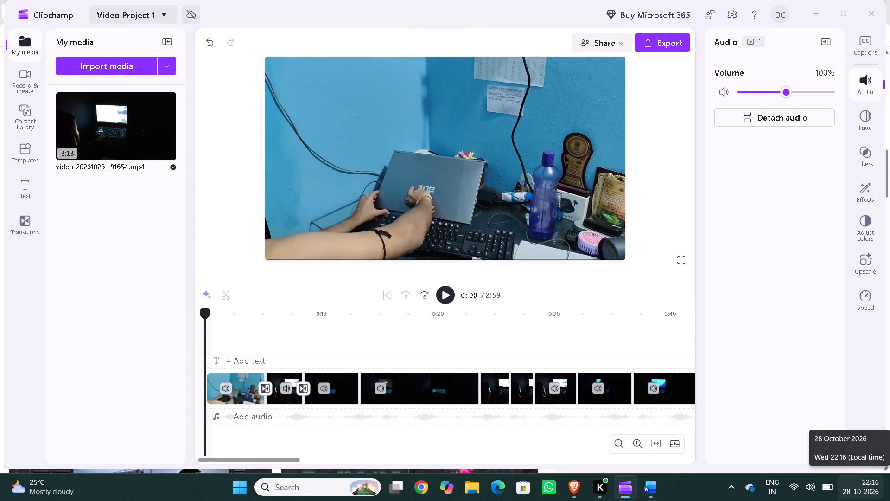
pyautogui.press('space')
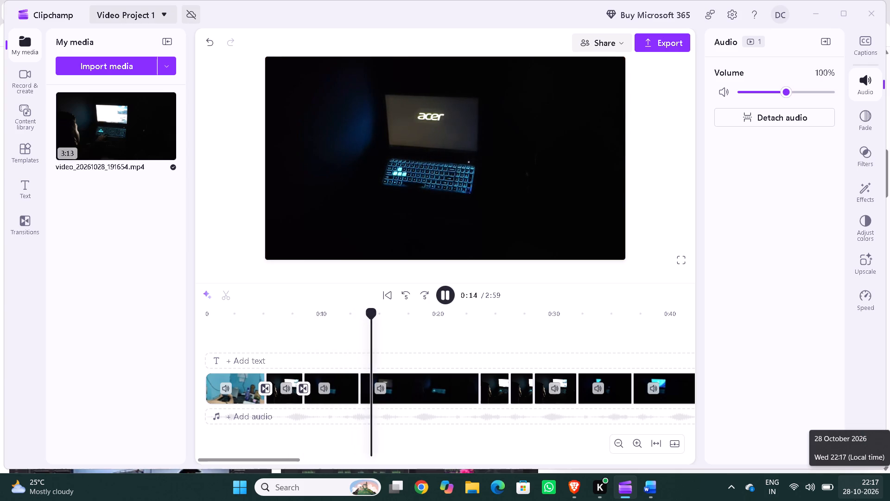
pyautogui.rightClick(431, 388)
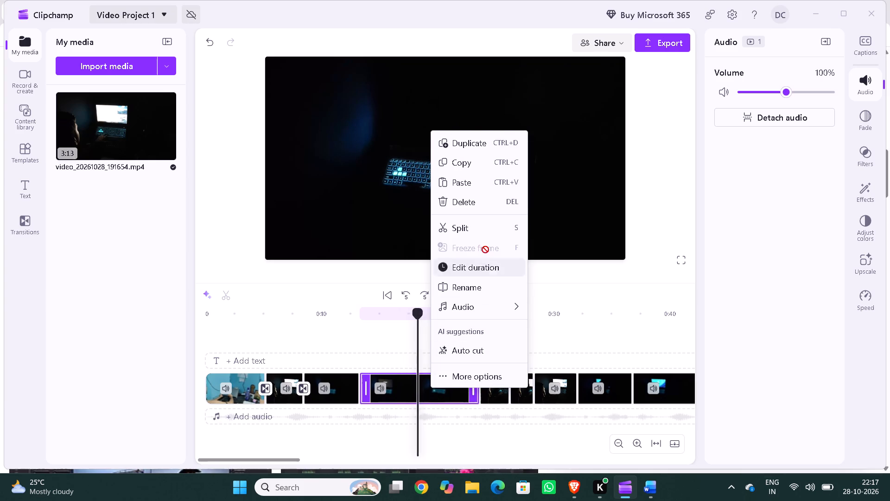
pyautogui.click(498, 200)
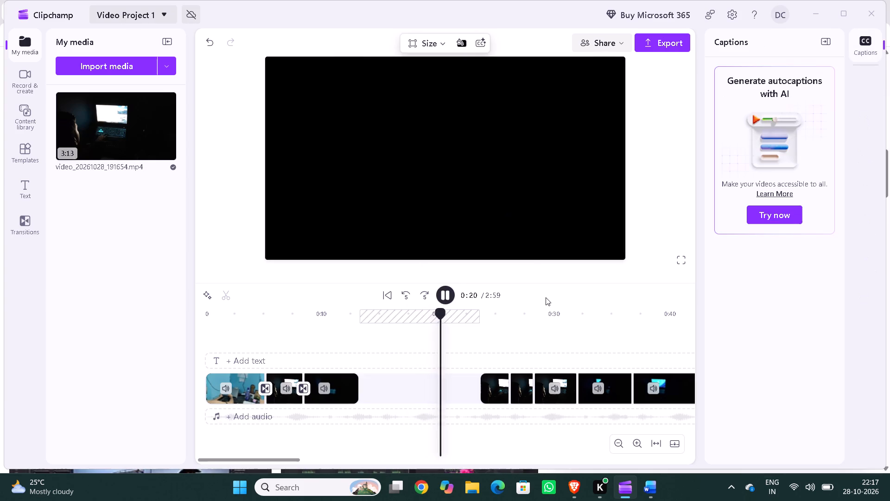
pyautogui.click(442, 289)
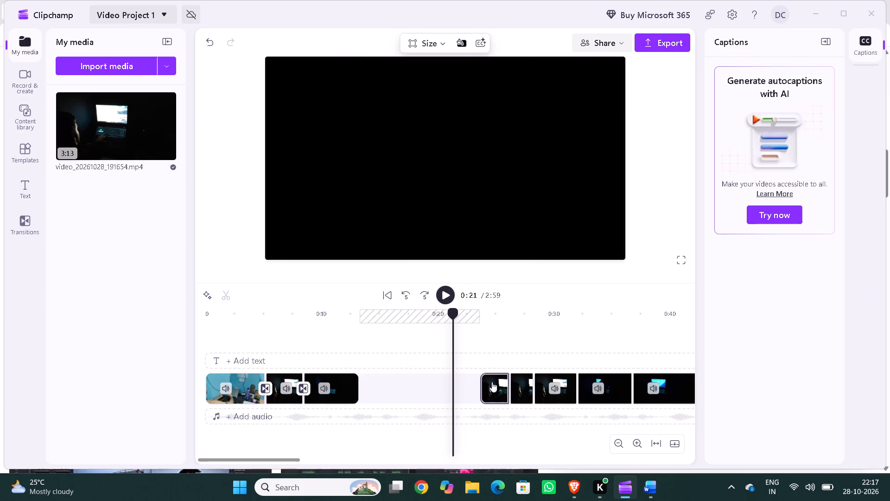
# Move the short clip after the deleted segment back against the end of the third clip at about 0:13.
pyautogui.moveTo(492, 382); pyautogui.dragTo(436, 386)
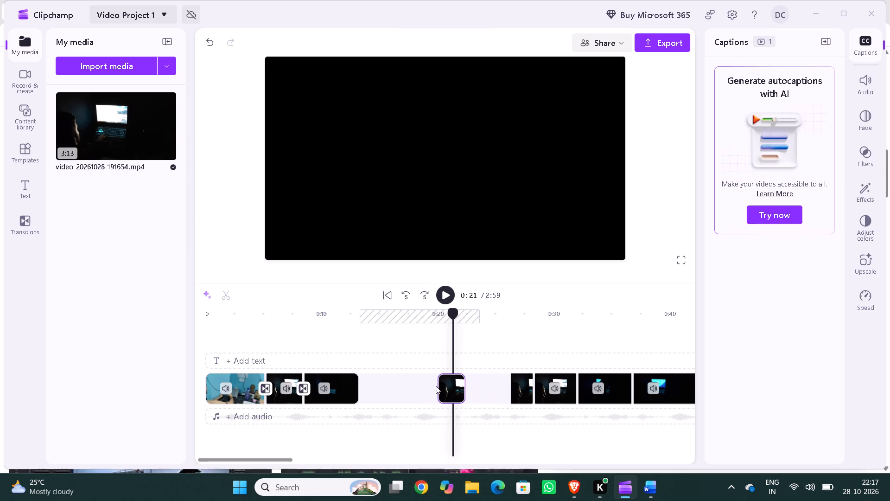
pyautogui.moveTo(436, 386); pyautogui.dragTo(364, 386)
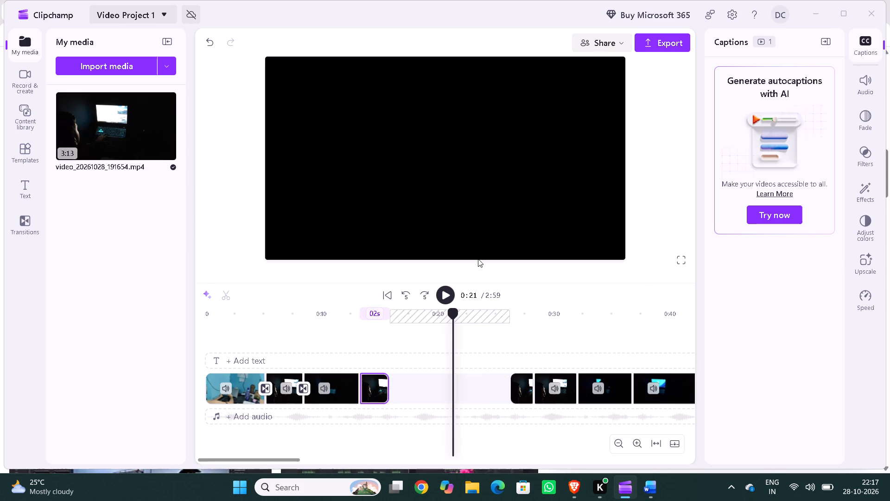
# Add a Text box style title over the opening clip, near the start of the timeline.
pyautogui.click(214, 358)
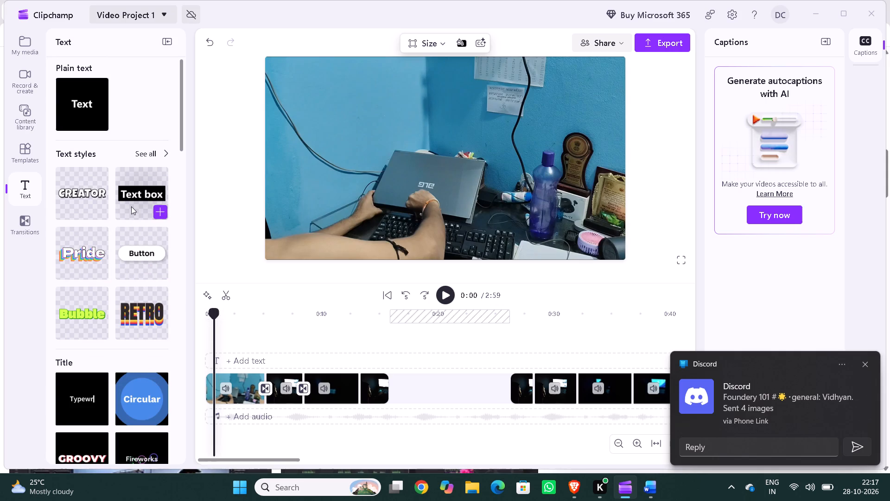
pyautogui.click(131, 206)
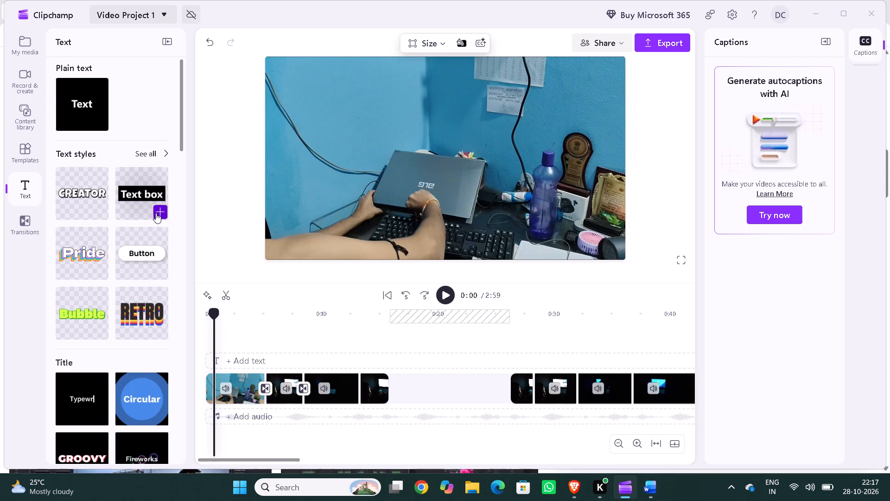
pyautogui.click(157, 213)
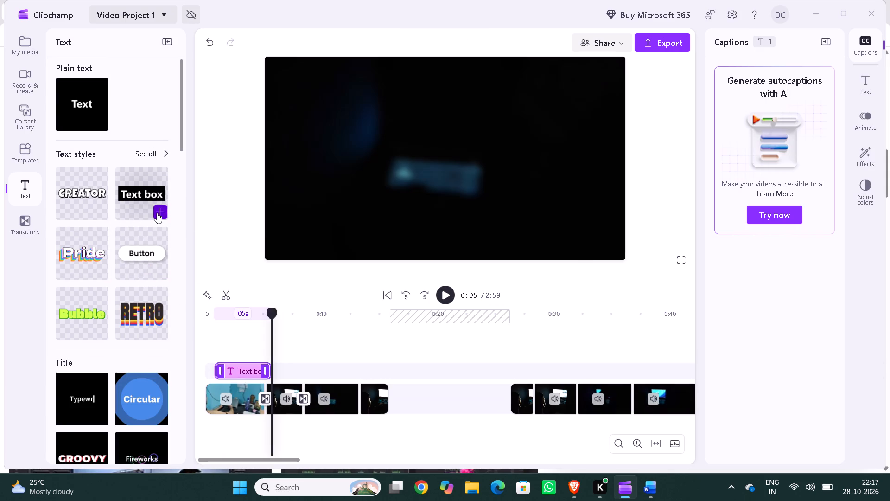
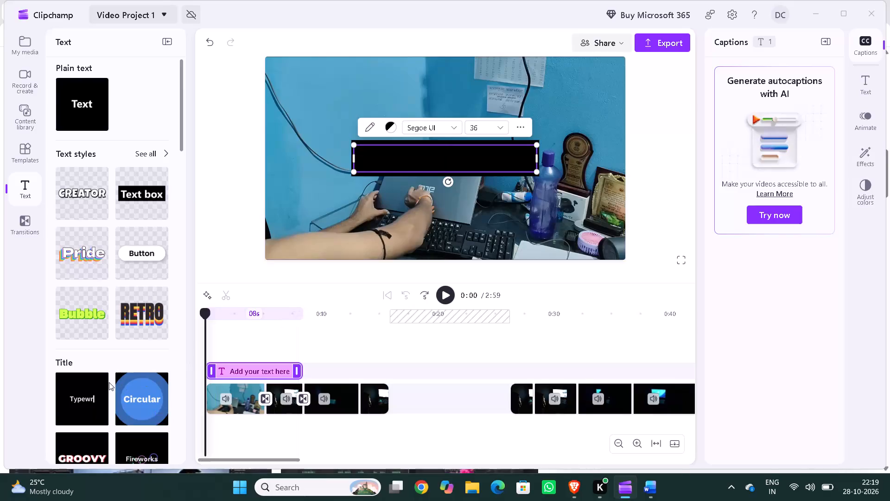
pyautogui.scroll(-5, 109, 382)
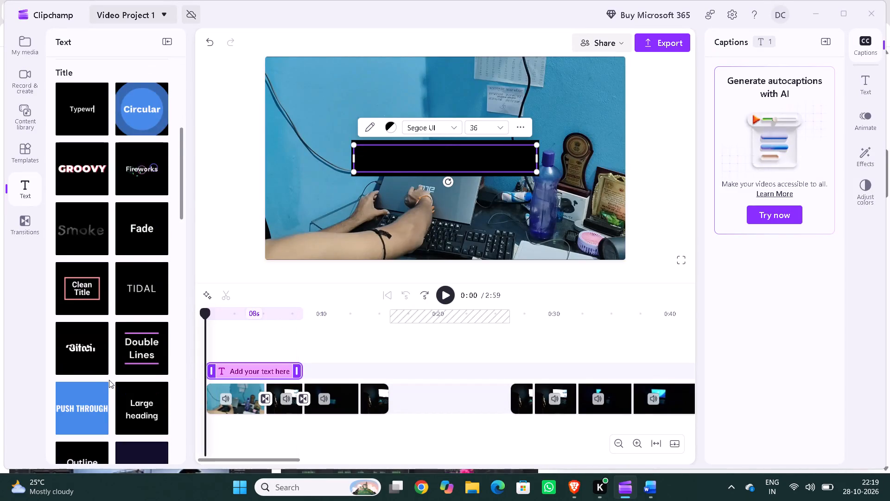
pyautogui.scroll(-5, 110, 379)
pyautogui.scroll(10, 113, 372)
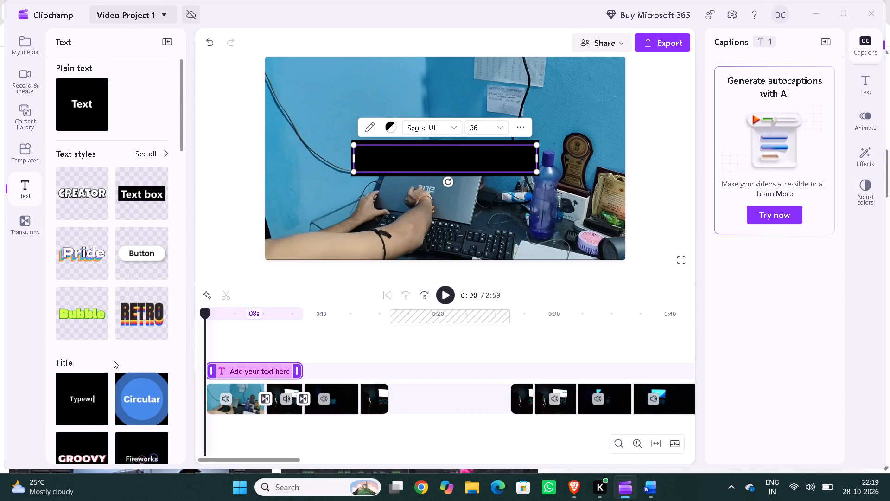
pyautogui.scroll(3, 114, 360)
# Set the font of the opening title to Calibri.
pyautogui.click(392, 123)
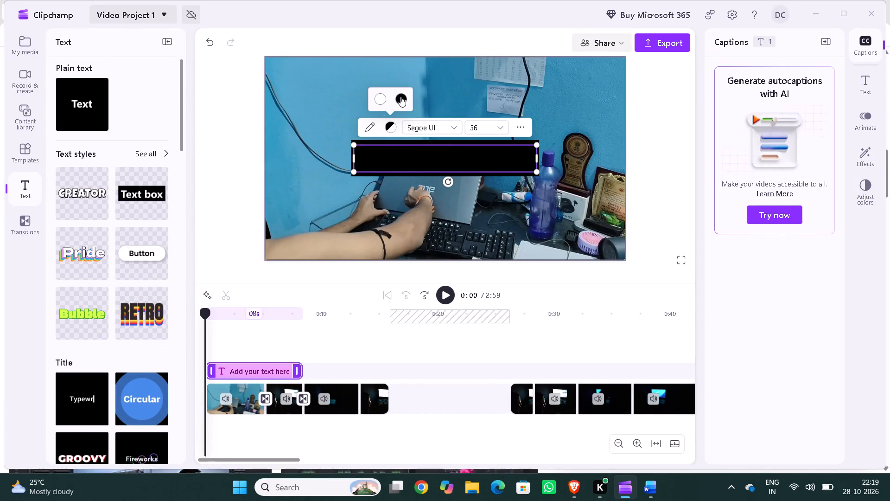
pyautogui.click(364, 122)
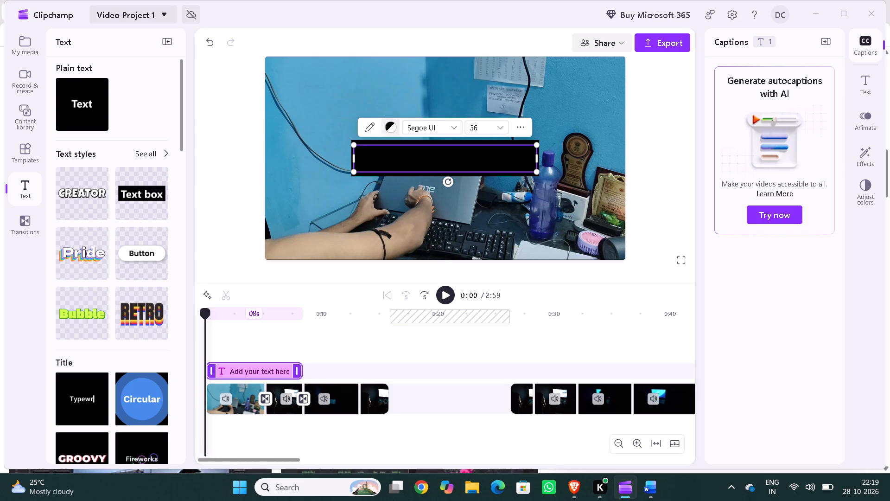
pyautogui.click(458, 129)
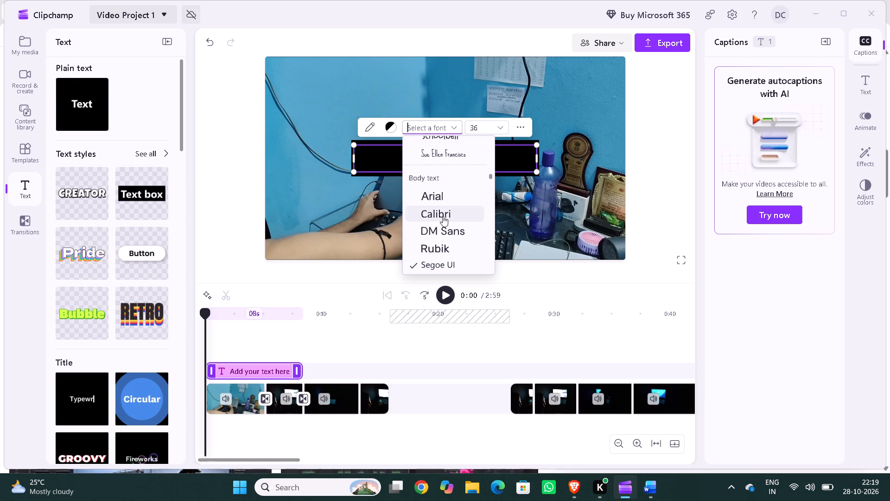
pyautogui.click(443, 217)
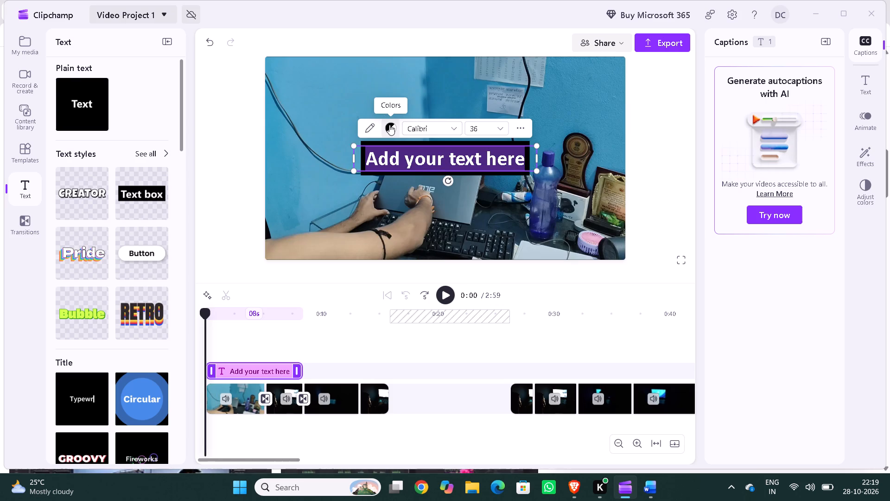
# Colour the opening title with white text on a red background.
pyautogui.click(389, 125)
pyautogui.click(381, 101)
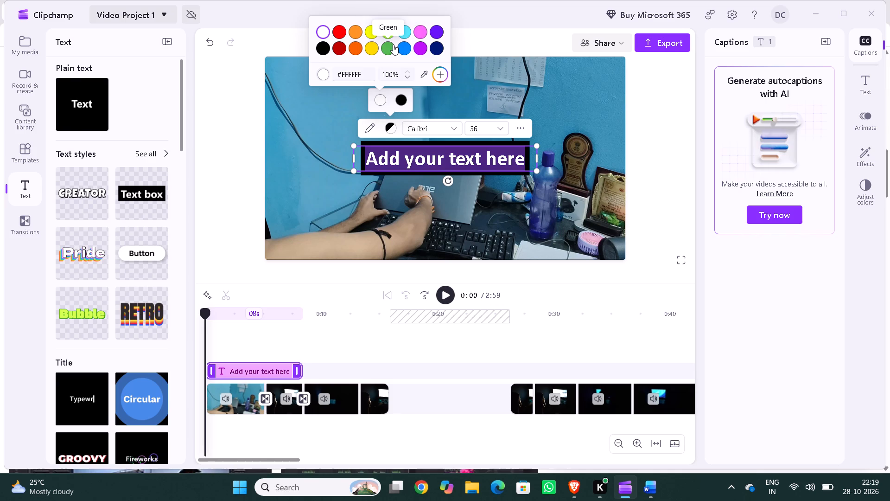
pyautogui.click(343, 36)
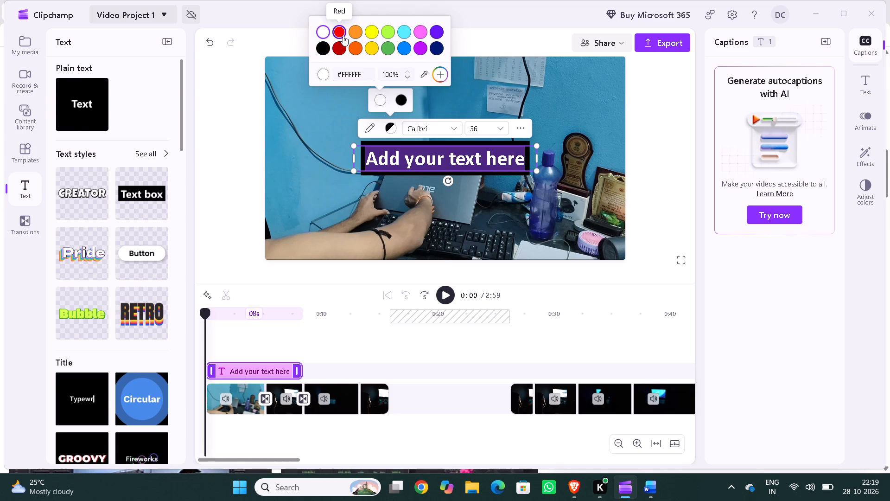
pyautogui.click(390, 124)
pyautogui.click(390, 124)
pyautogui.click(403, 99)
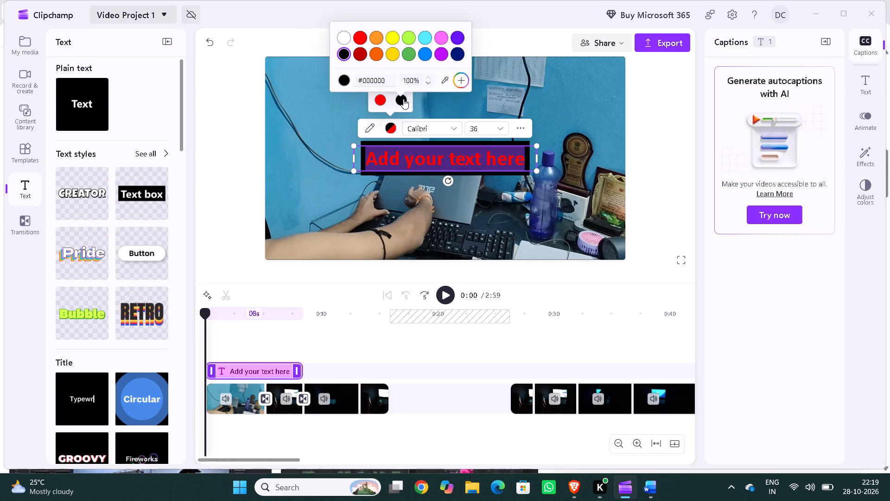
pyautogui.click(364, 32)
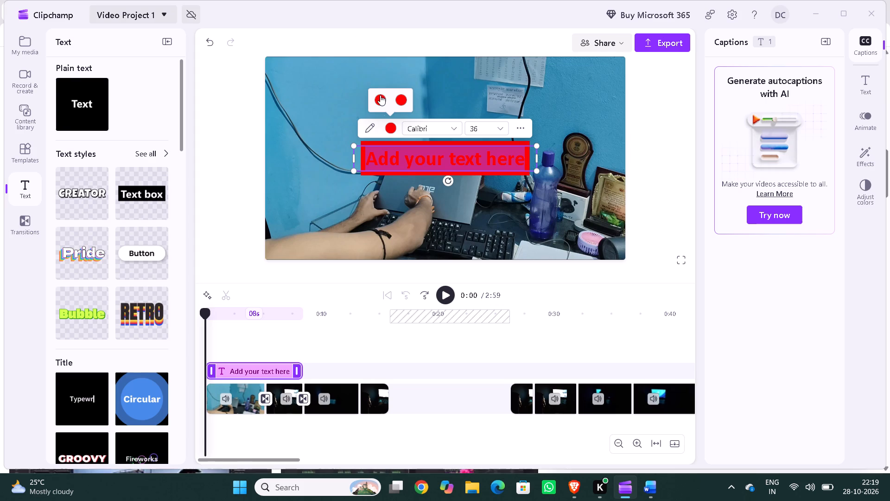
pyautogui.click(381, 97)
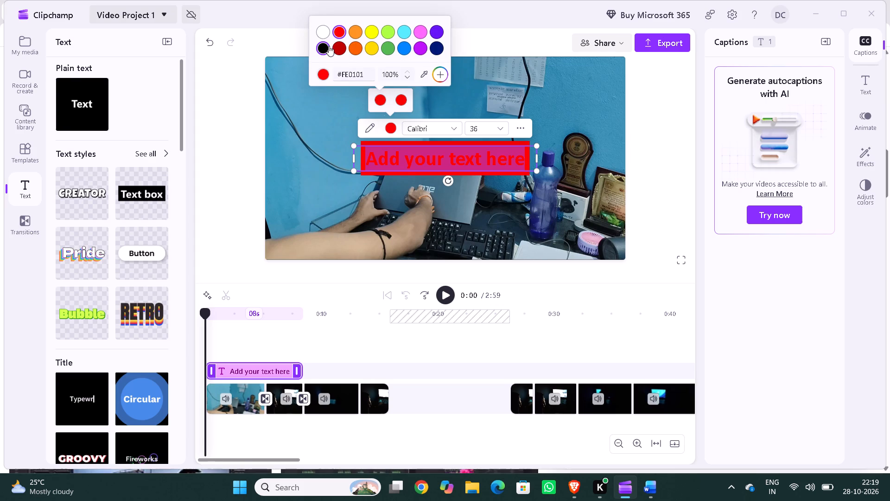
pyautogui.click(325, 33)
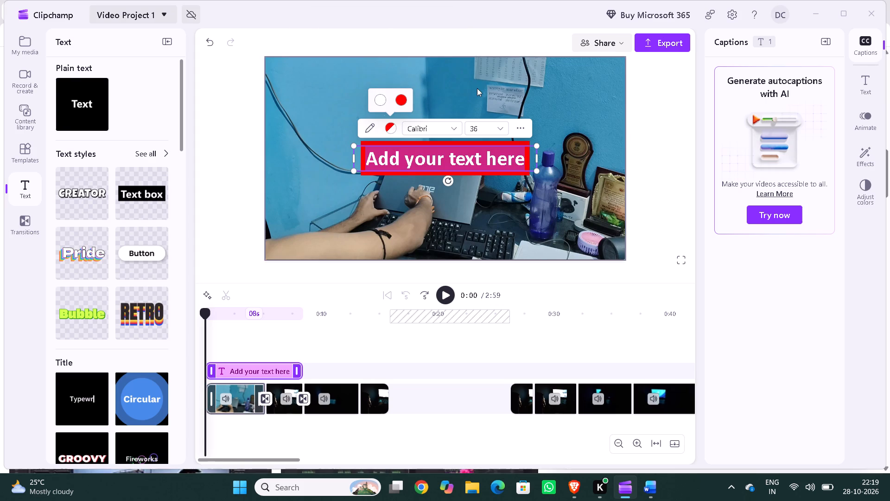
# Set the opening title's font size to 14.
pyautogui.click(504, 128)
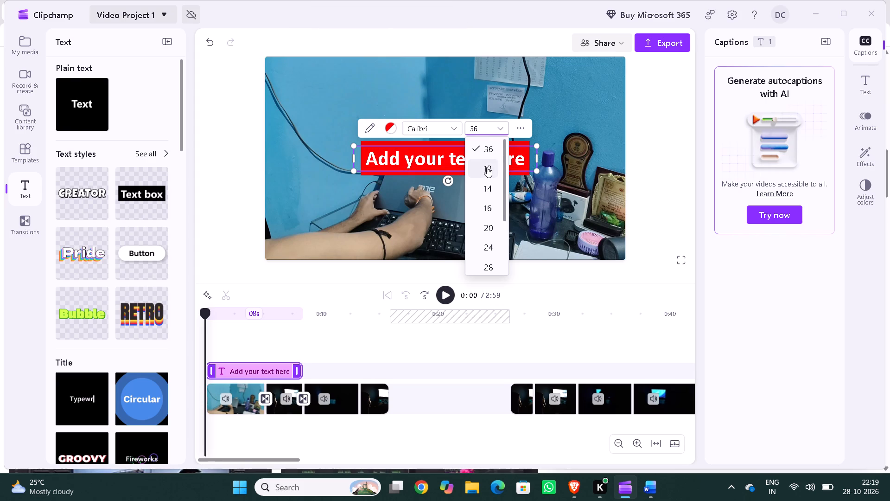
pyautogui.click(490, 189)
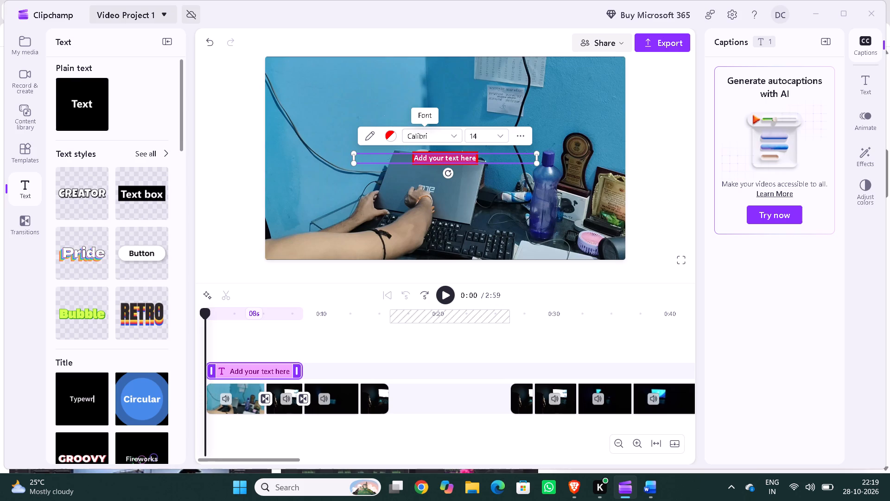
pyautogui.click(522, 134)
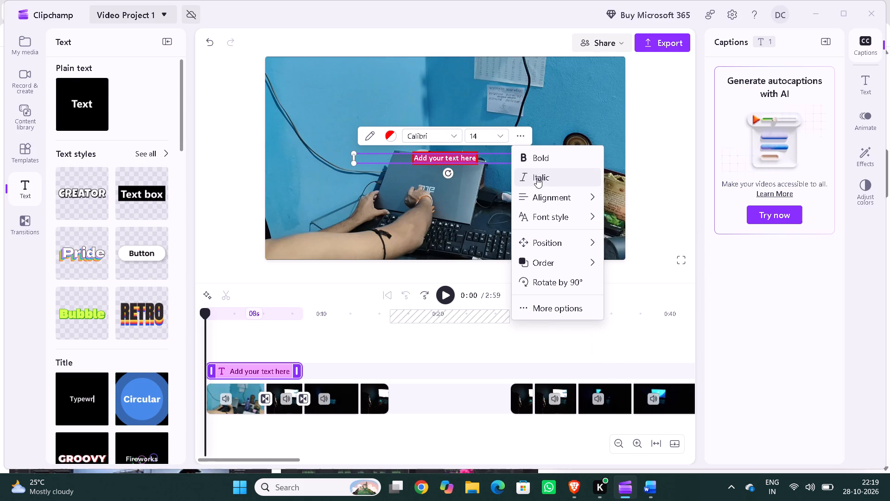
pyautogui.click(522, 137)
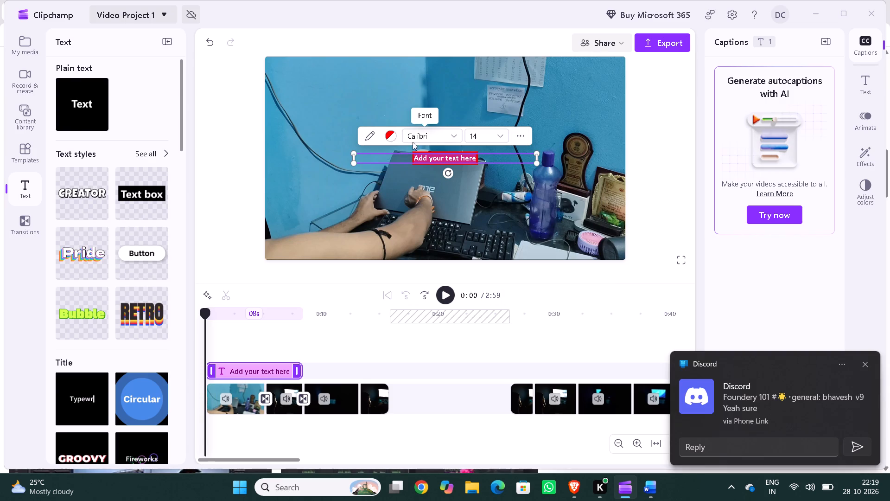
# Replace the title's placeholder text with "today i am eating alu".
pyautogui.click(372, 137)
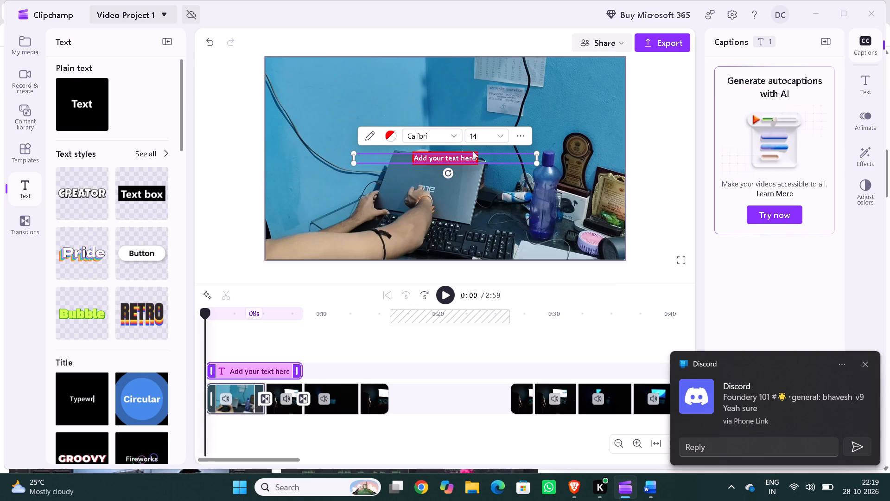
pyautogui.press('BackSpace')
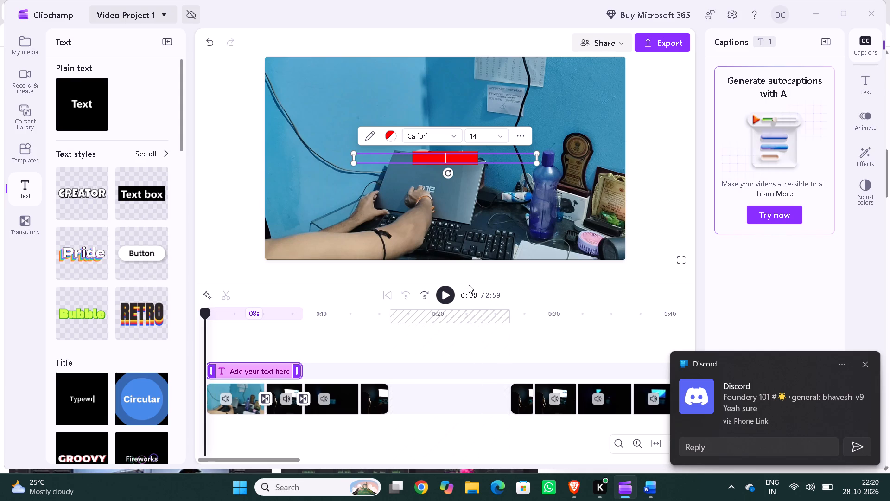
pyautogui.write('toda')
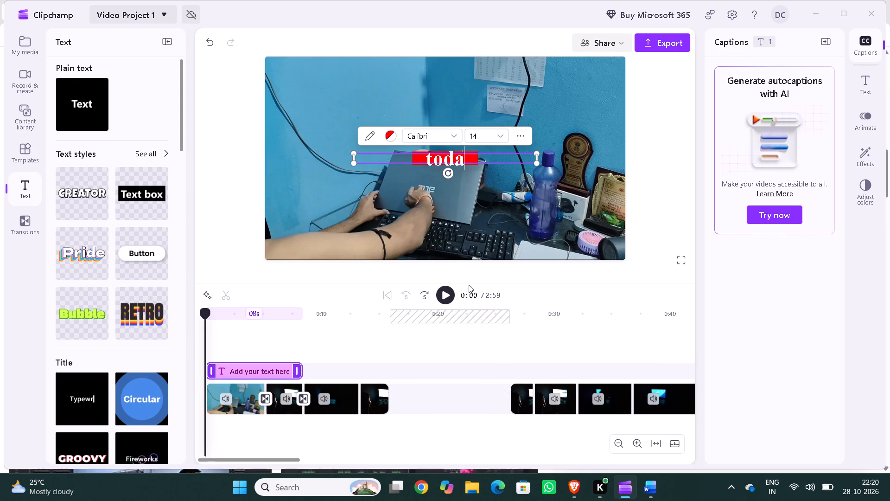
pyautogui.write('y')
pyautogui.press('space')
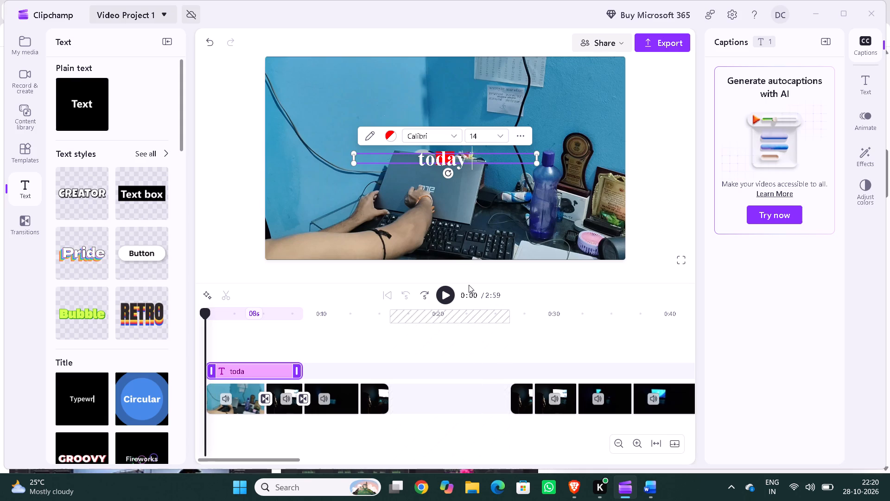
pyautogui.write('i am eating alu')
pyautogui.press('space')
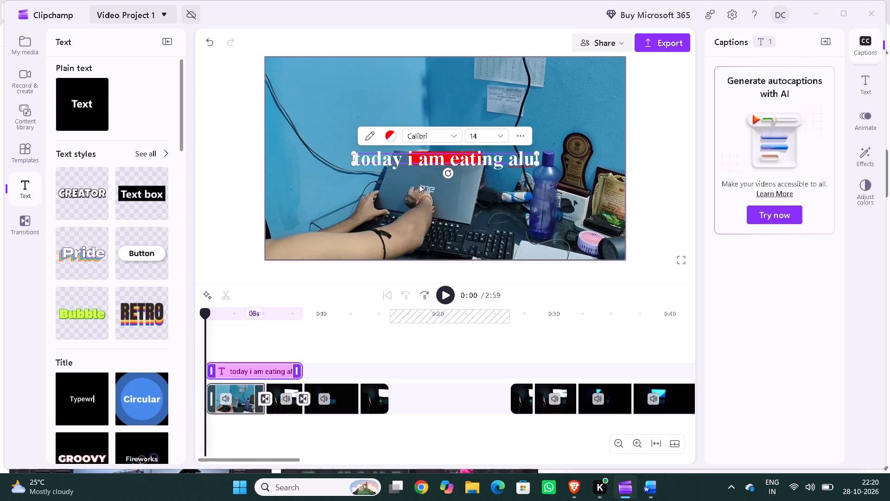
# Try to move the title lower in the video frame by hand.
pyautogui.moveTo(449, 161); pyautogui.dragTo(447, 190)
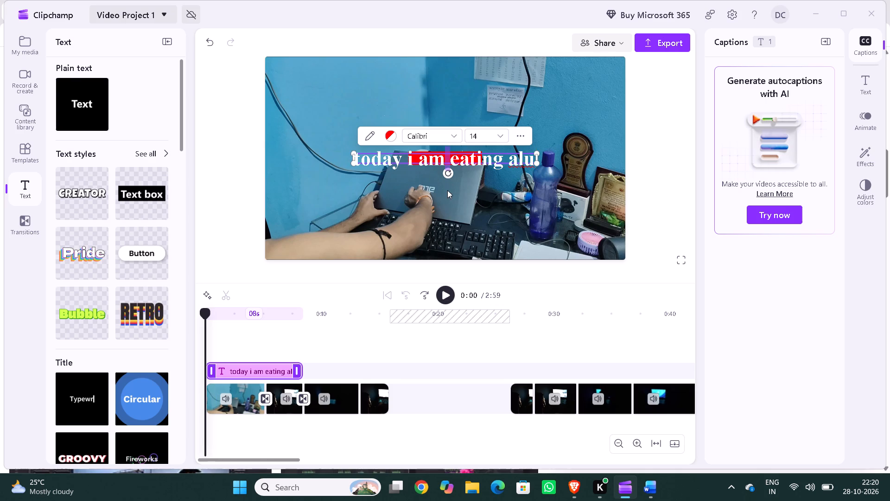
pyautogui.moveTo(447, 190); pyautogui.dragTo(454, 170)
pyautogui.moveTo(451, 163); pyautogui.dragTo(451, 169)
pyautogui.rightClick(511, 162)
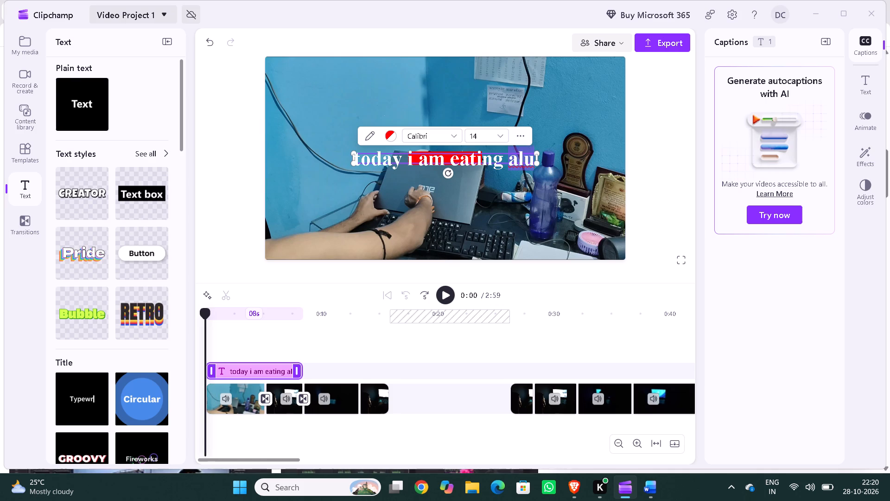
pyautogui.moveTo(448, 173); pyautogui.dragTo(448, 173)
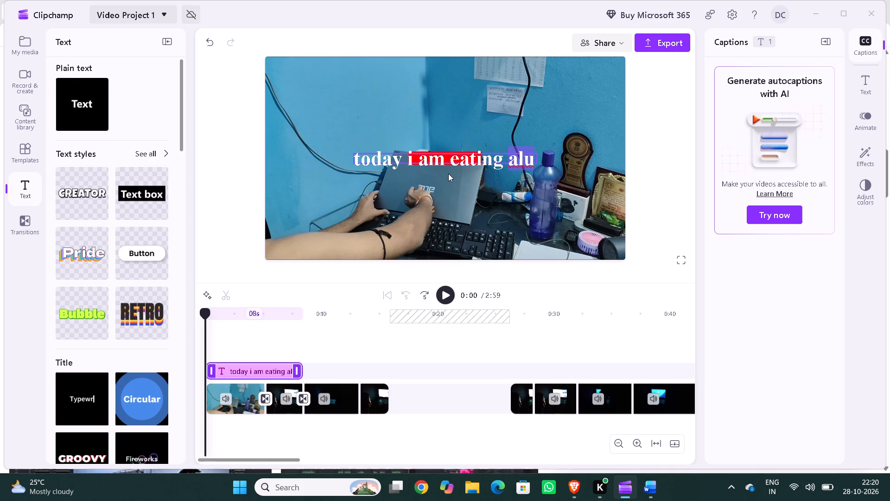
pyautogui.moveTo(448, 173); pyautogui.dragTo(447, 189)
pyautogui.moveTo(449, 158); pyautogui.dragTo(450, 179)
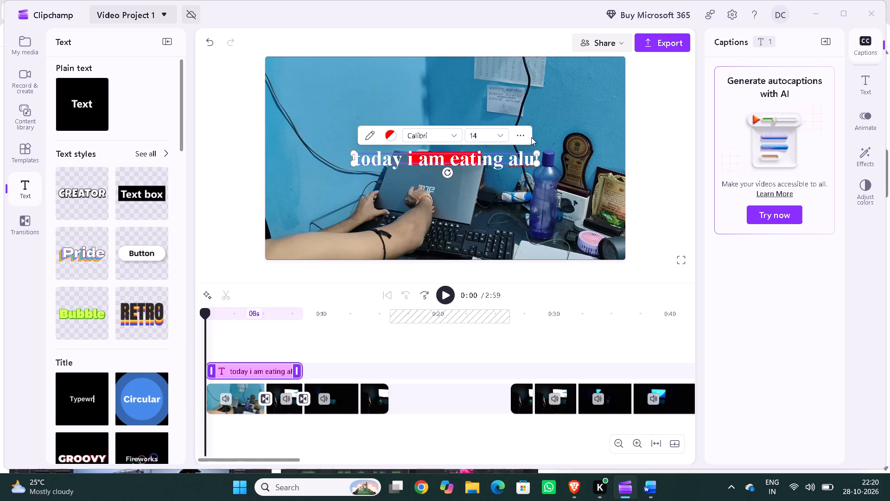
# Align the title to the bottom of the video frame using the Bottom position preset.
pyautogui.click(521, 140)
pyautogui.moveTo(548, 226); pyautogui.dragTo(550, 238)
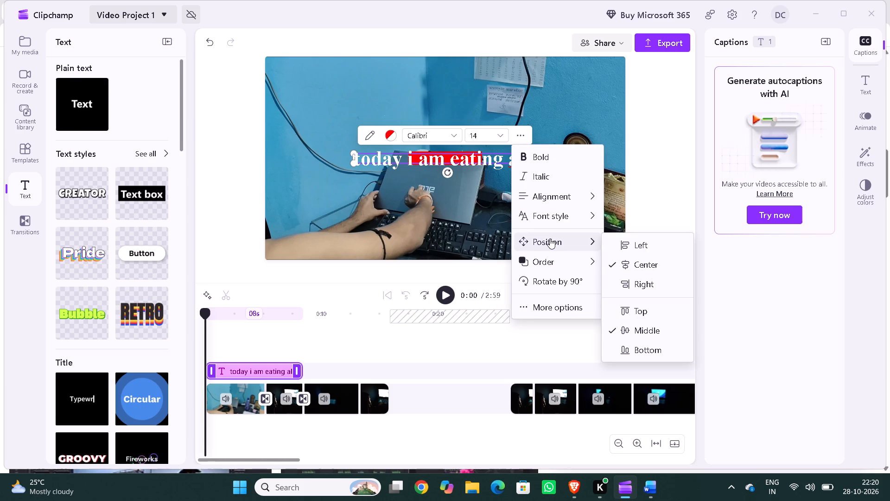
pyautogui.click(550, 238)
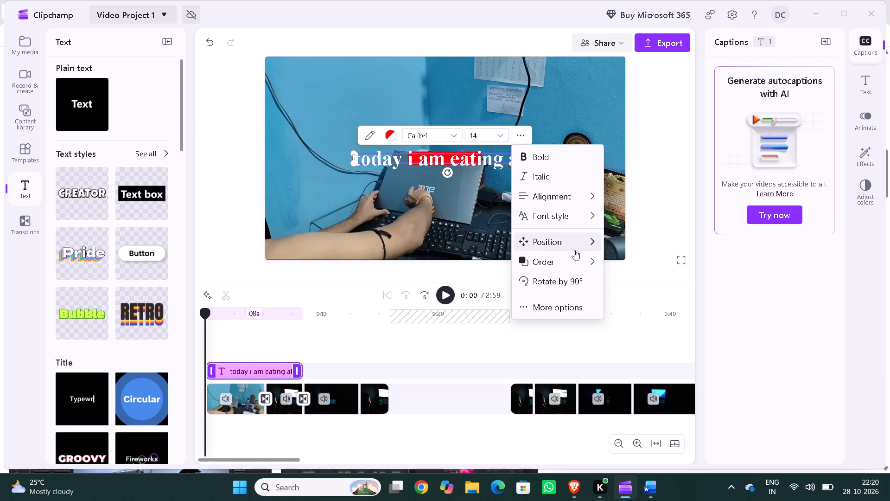
pyautogui.click(595, 240)
pyautogui.click(595, 240)
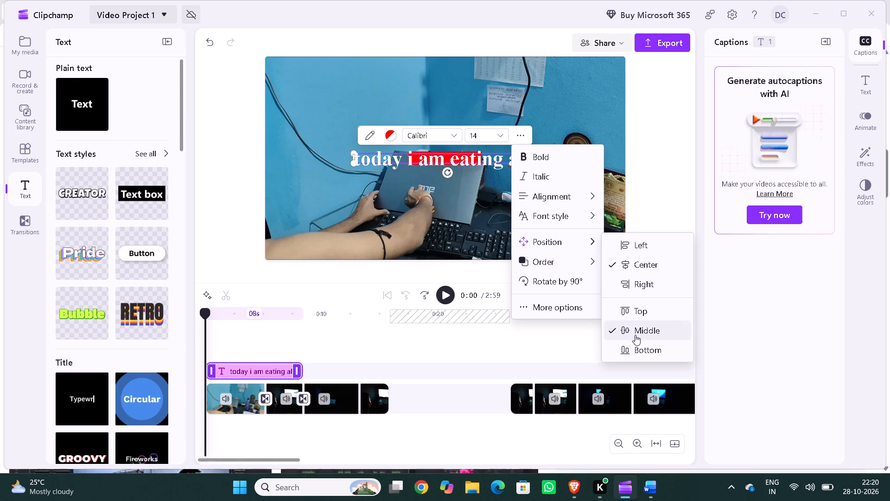
pyautogui.click(634, 352)
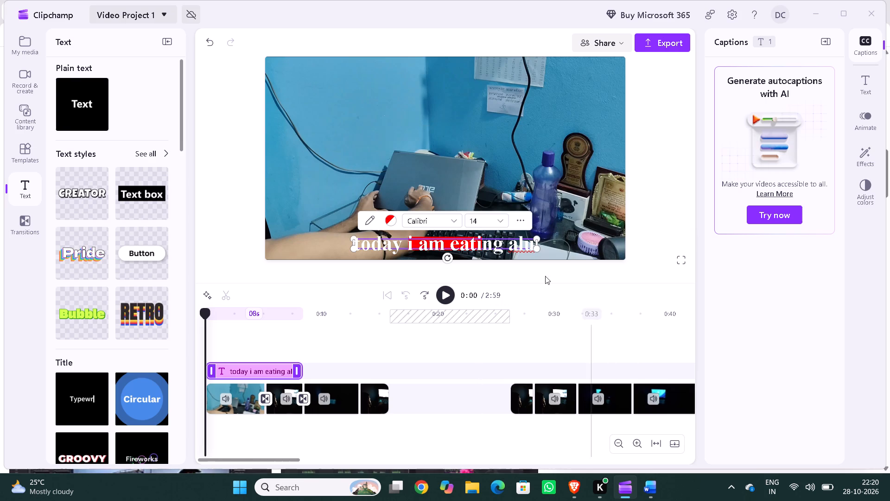
# Set the opening title's font size to 12.
pyautogui.click(500, 220)
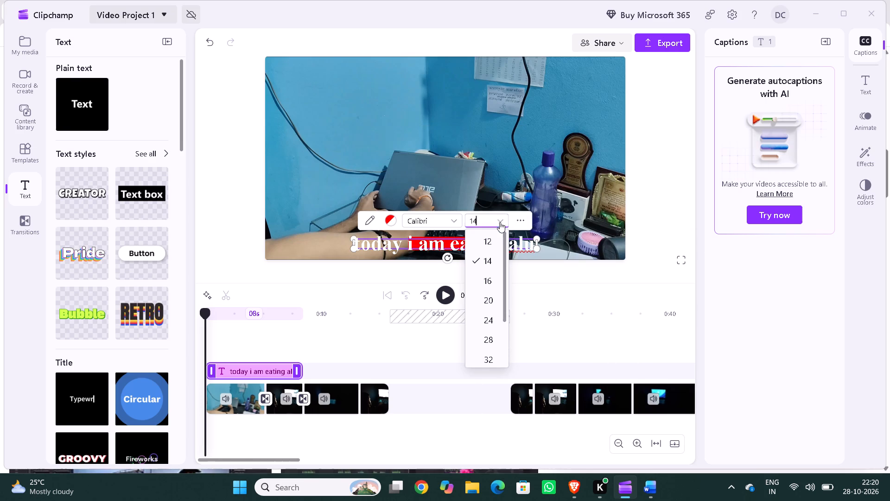
pyautogui.click(476, 245)
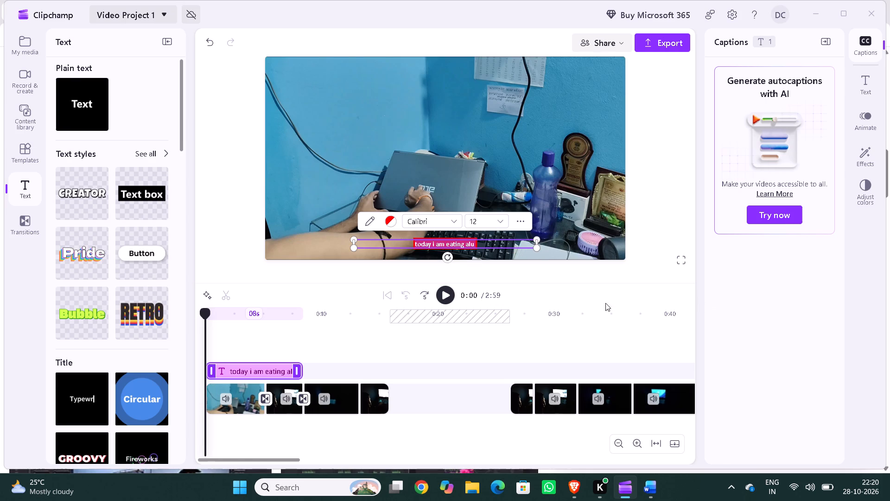
# Look through the Fades & blurs and Wipes transitions, previewing Cross fade and Blinds.
pyautogui.click(28, 218)
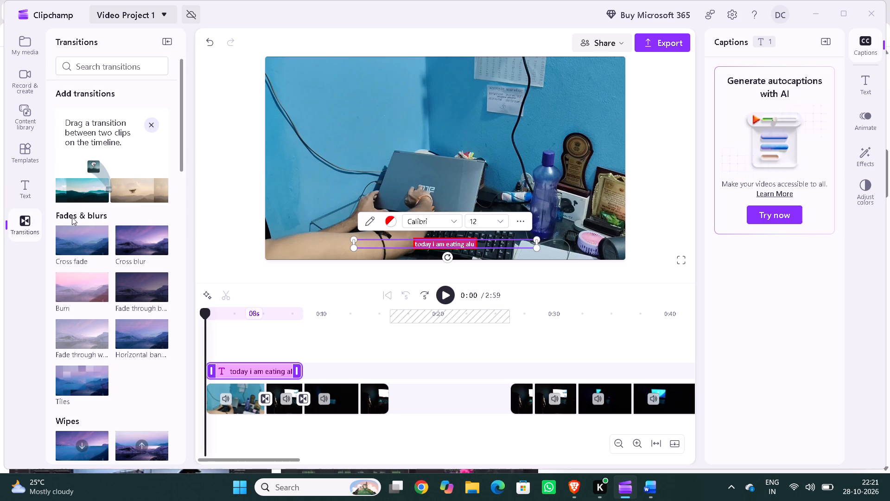
pyautogui.click(89, 230)
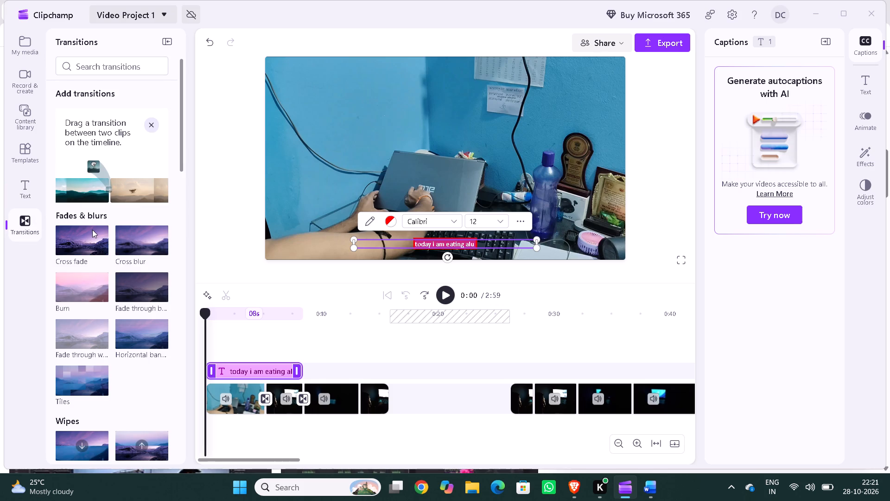
pyautogui.click(99, 241)
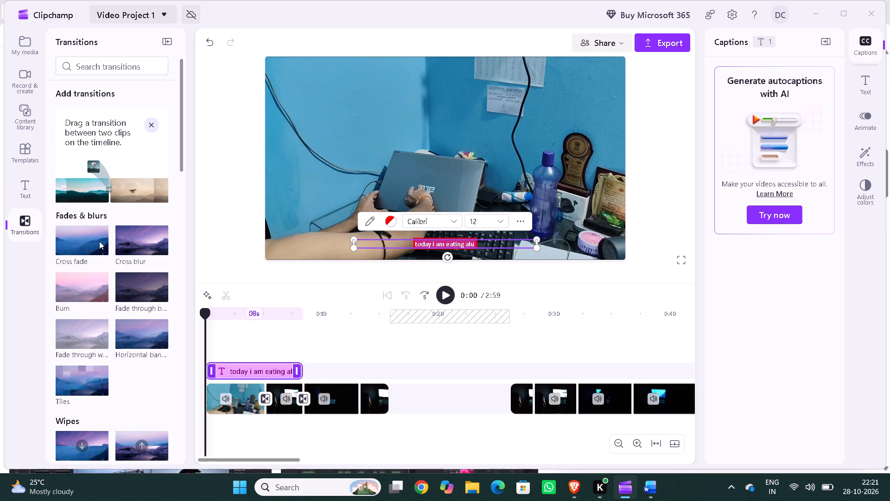
pyautogui.click(99, 241)
pyautogui.scroll(-4, 117, 286)
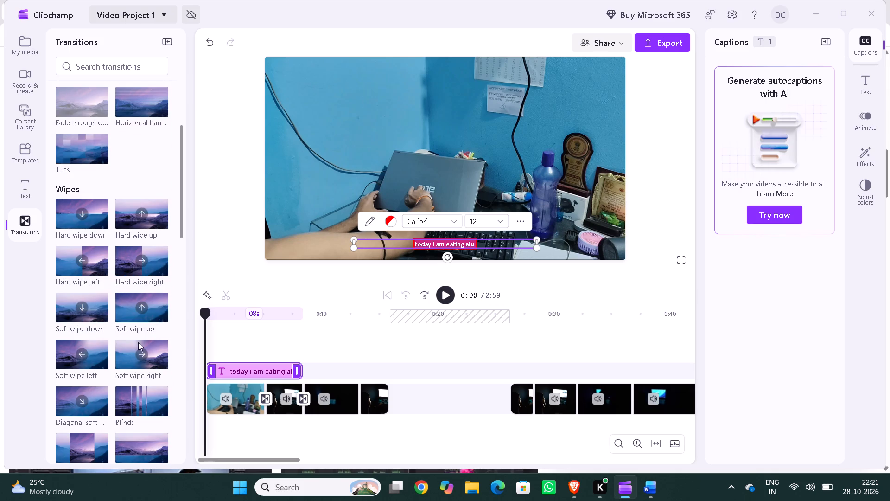
pyautogui.scroll(-2, 160, 353)
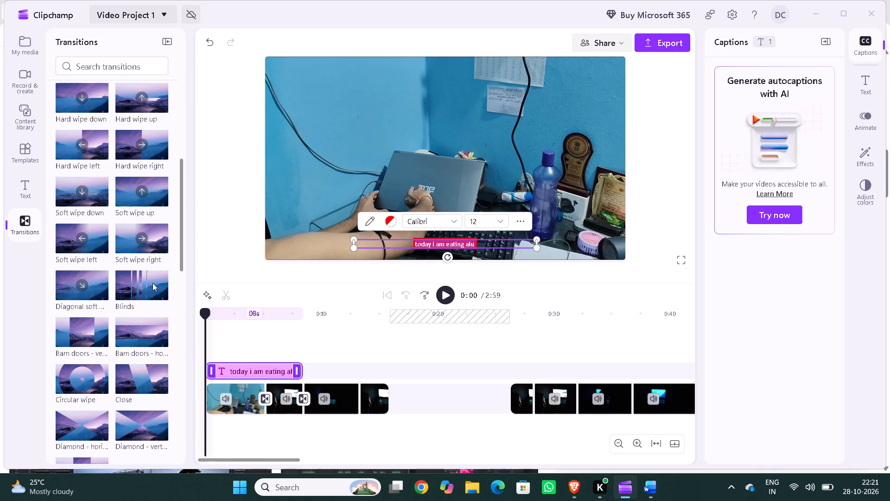
pyautogui.click(153, 283)
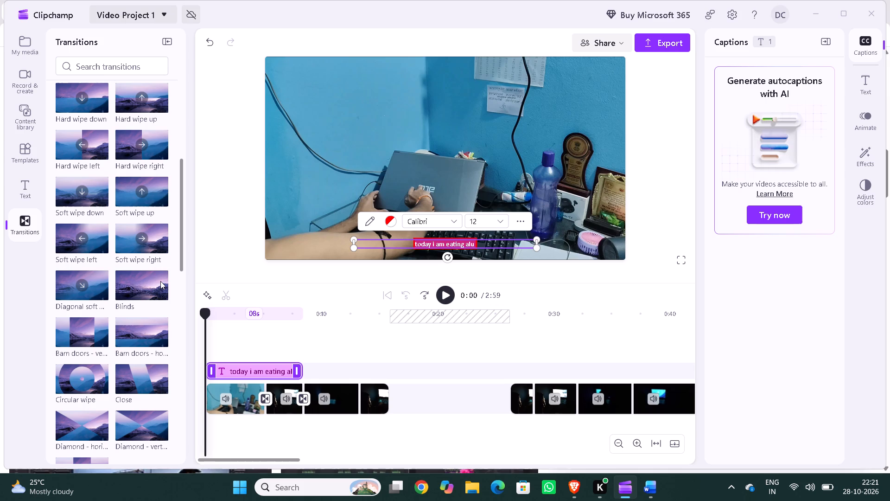
pyautogui.click(160, 281)
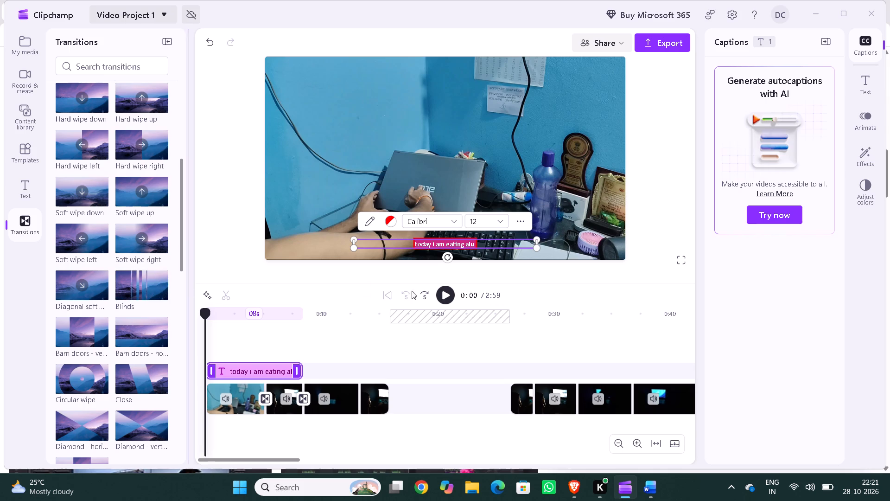
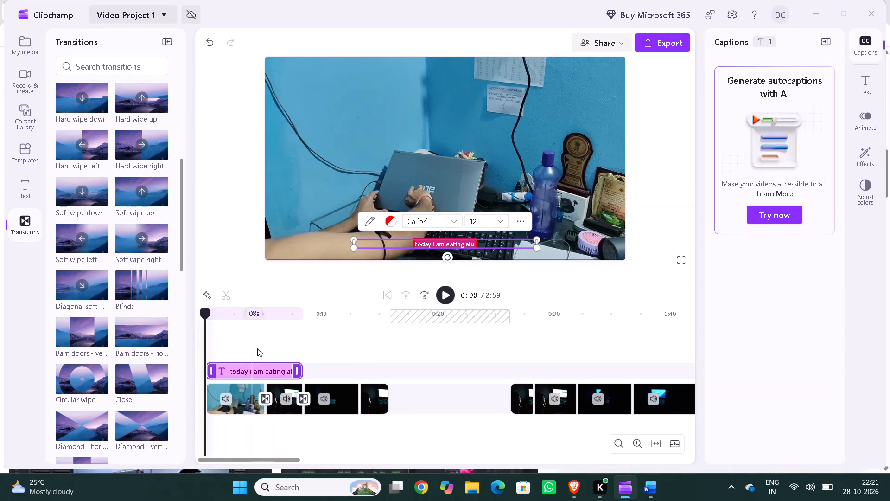
# Extend the opening title's duration on the timeline to 15 s.
pyautogui.moveTo(296, 369); pyautogui.dragTo(331, 369)
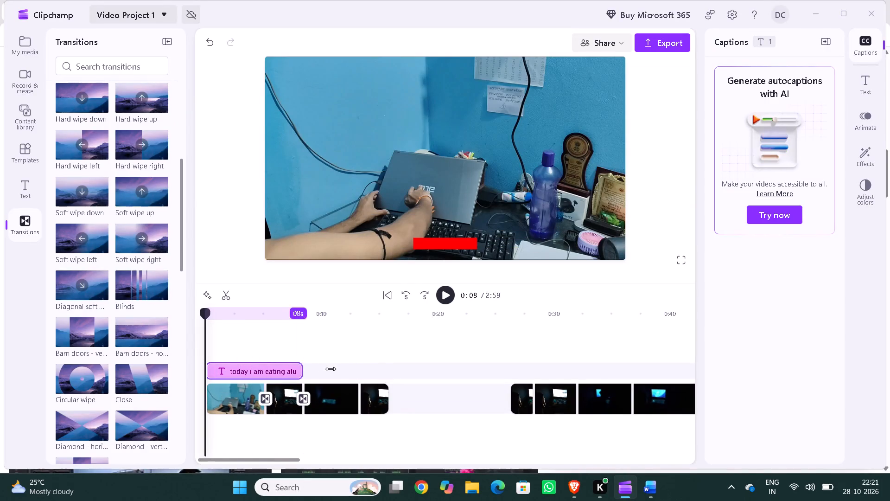
pyautogui.moveTo(331, 369); pyautogui.dragTo(381, 373)
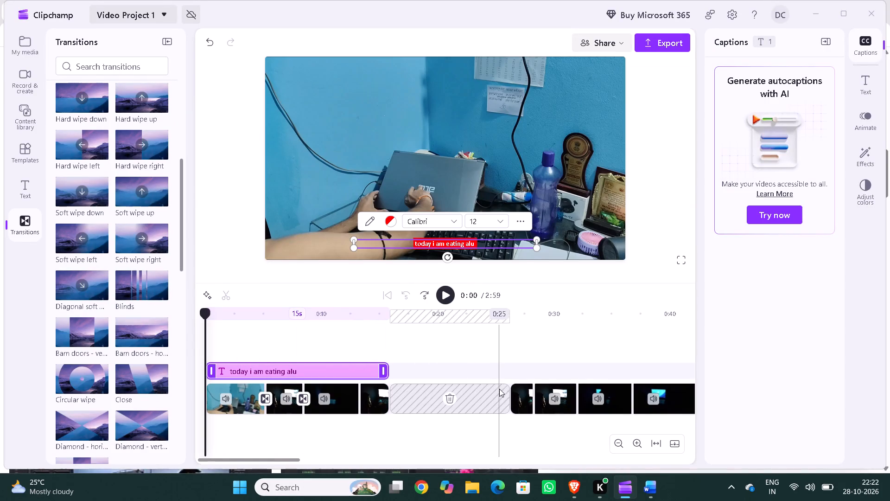
# Close the gap by moving the next three short clips back against the preceding footage, muting the second and third.
pyautogui.moveTo(516, 395); pyautogui.dragTo(395, 406)
pyautogui.moveTo(555, 406); pyautogui.dragTo(554, 407)
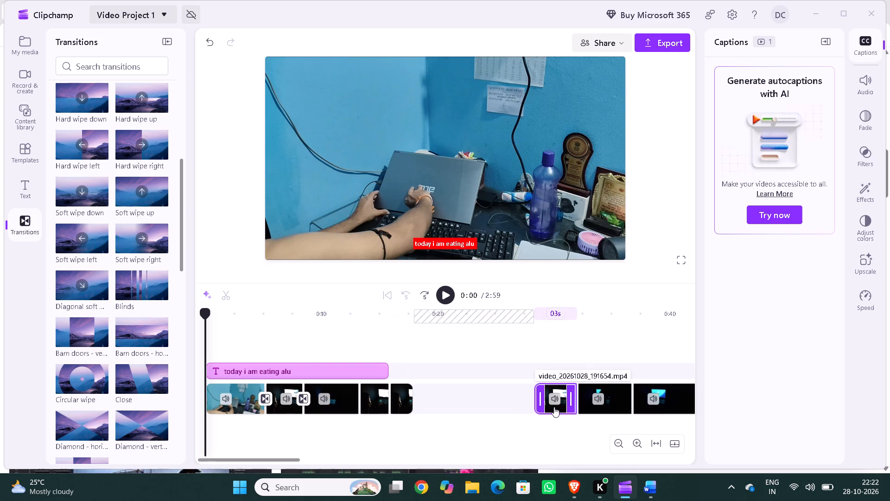
pyautogui.moveTo(554, 407); pyautogui.dragTo(422, 411)
pyautogui.click(437, 400)
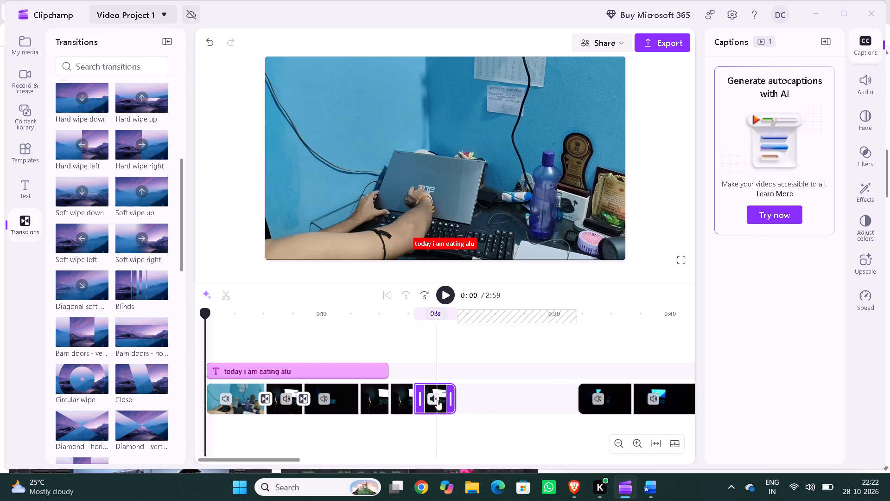
pyautogui.click(598, 399)
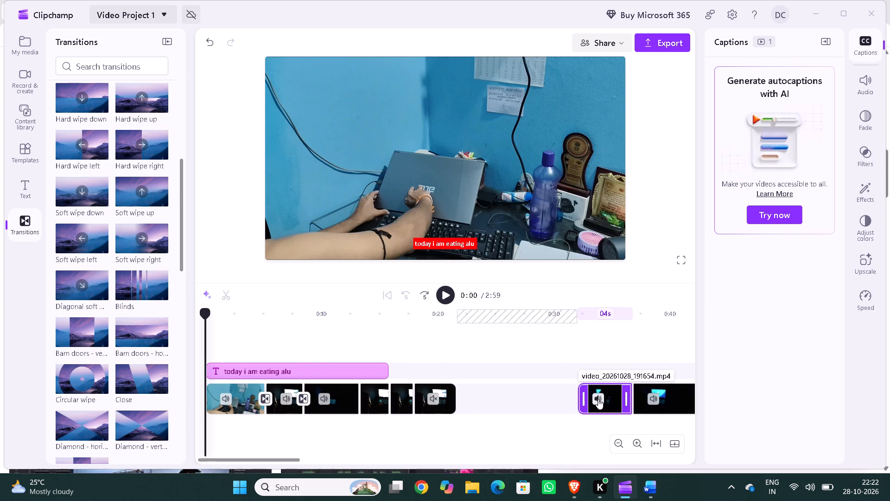
pyautogui.moveTo(601, 403); pyautogui.dragTo(473, 404)
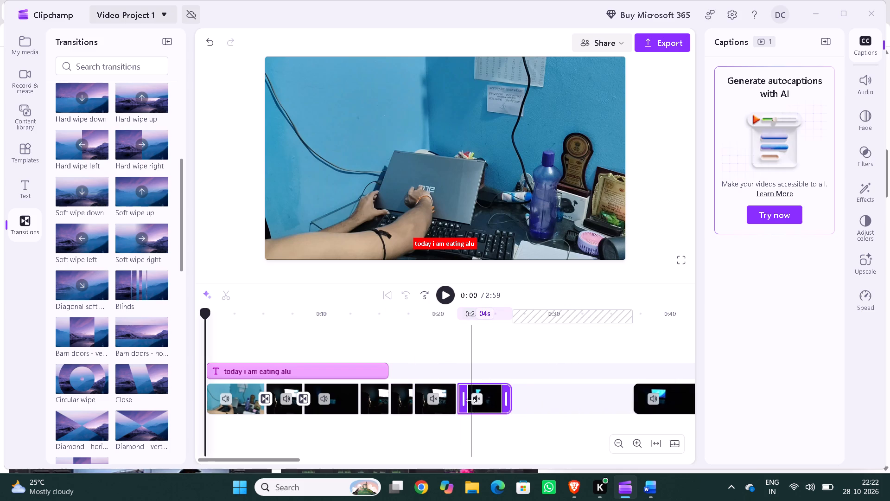
# Apply the Typewriter animation to the opening title and play the opening to check it.
pyautogui.click(290, 366)
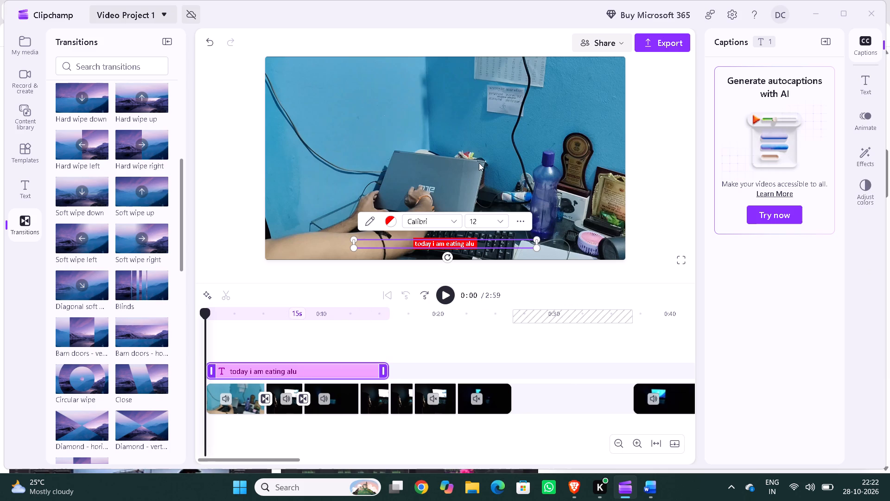
pyautogui.click(523, 219)
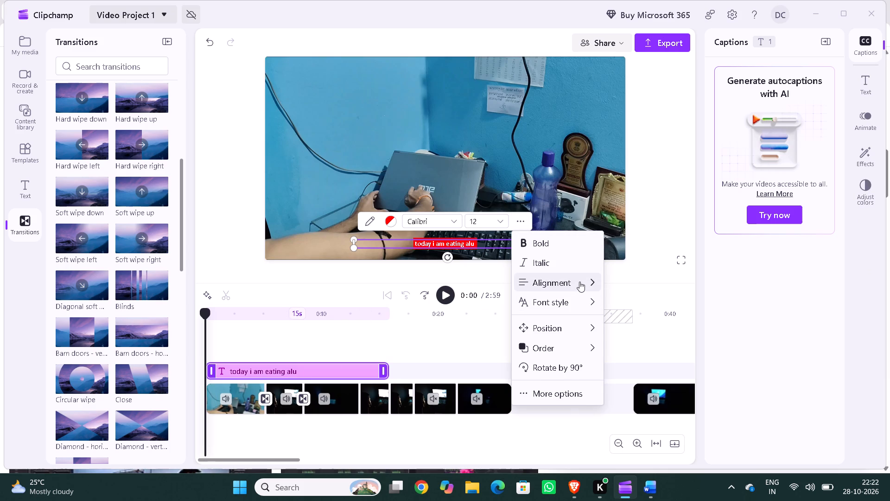
pyautogui.click(567, 396)
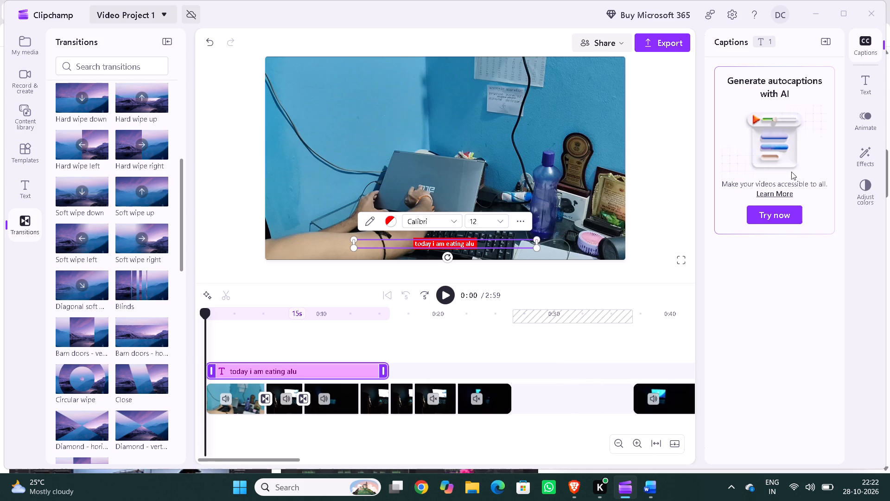
pyautogui.click(865, 125)
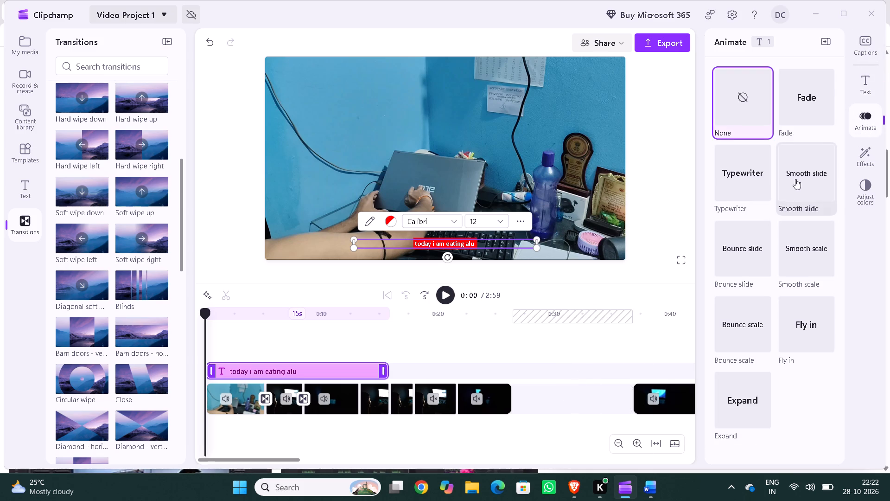
pyautogui.click(755, 186)
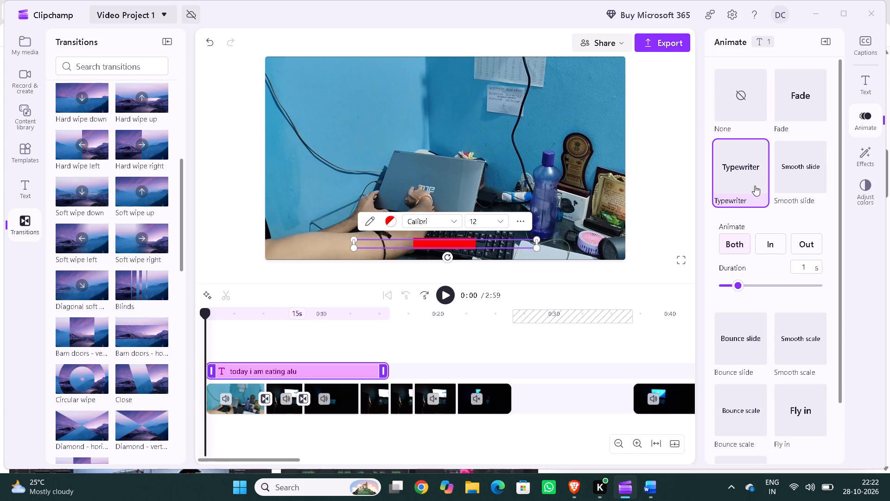
pyautogui.click(754, 186)
pyautogui.click(754, 186)
pyautogui.click(445, 297)
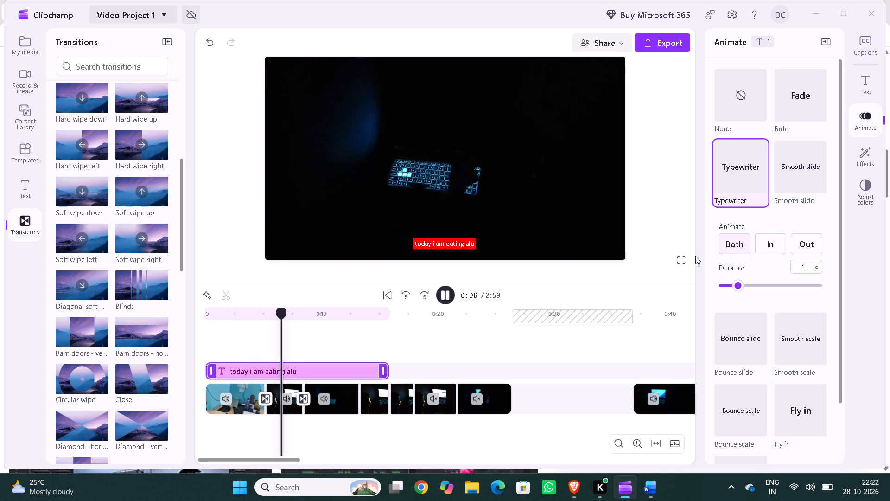
pyautogui.press('space')
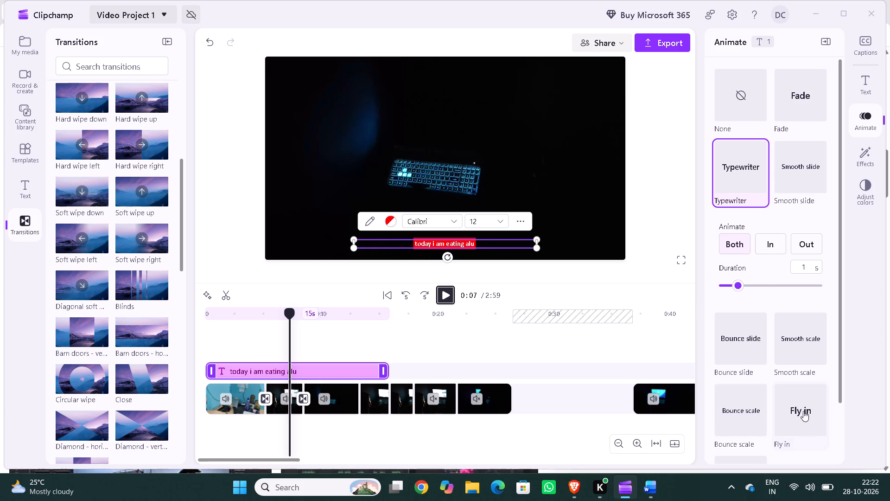
# Set the title animation's duration to 2.5 s.
pyautogui.click(756, 289)
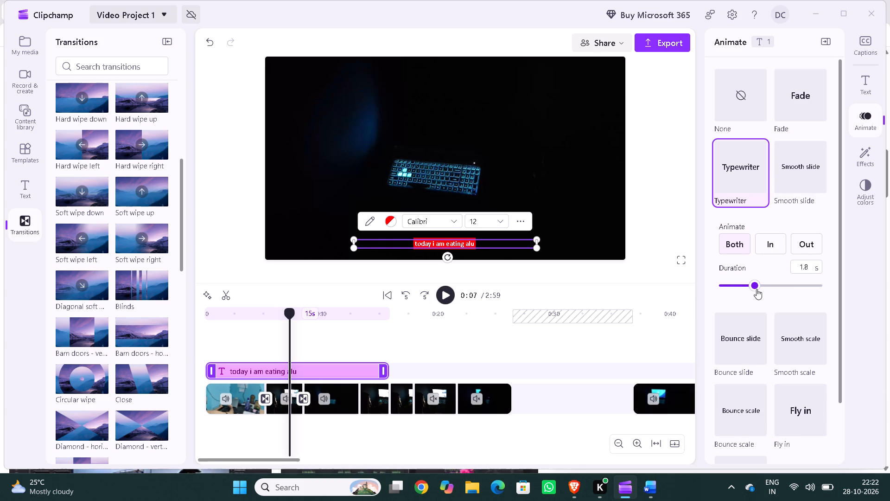
pyautogui.click(770, 281)
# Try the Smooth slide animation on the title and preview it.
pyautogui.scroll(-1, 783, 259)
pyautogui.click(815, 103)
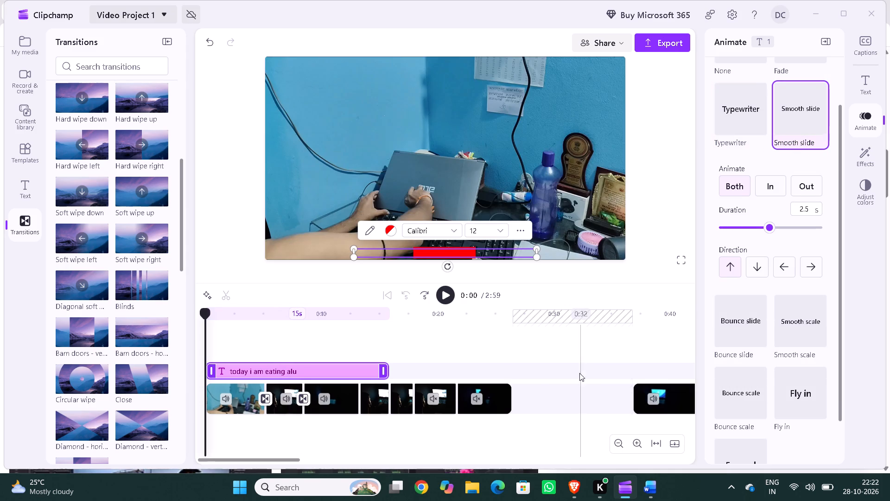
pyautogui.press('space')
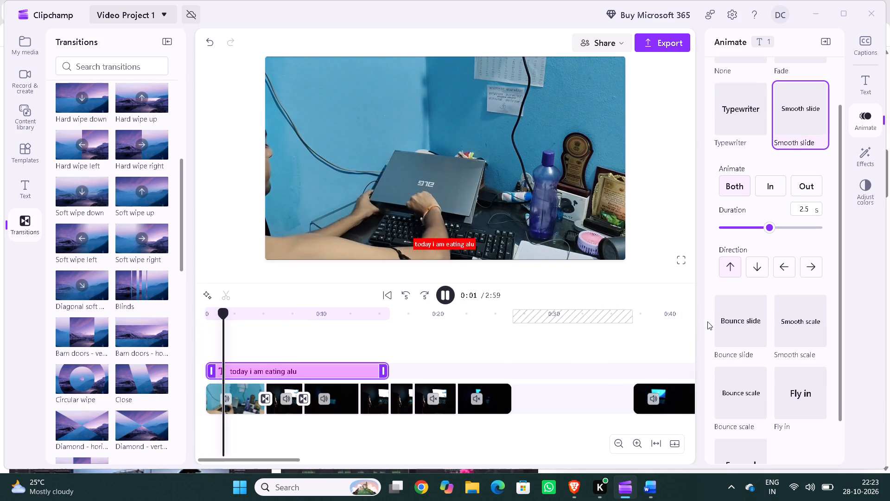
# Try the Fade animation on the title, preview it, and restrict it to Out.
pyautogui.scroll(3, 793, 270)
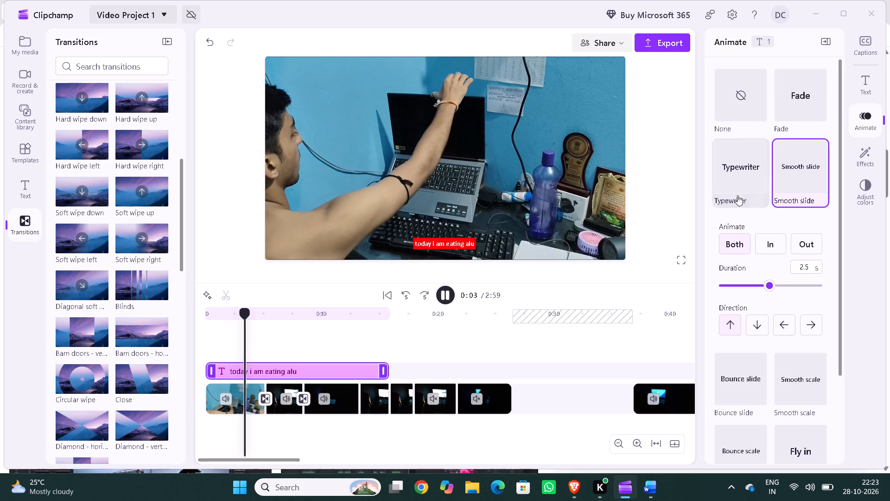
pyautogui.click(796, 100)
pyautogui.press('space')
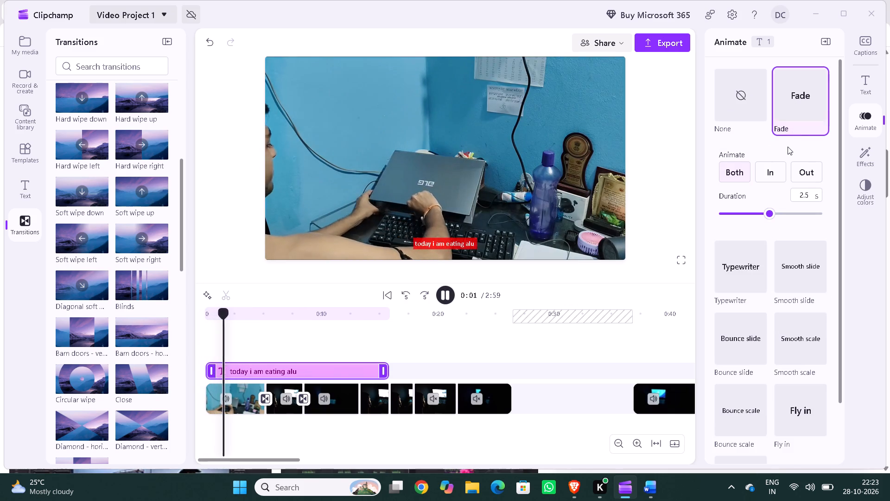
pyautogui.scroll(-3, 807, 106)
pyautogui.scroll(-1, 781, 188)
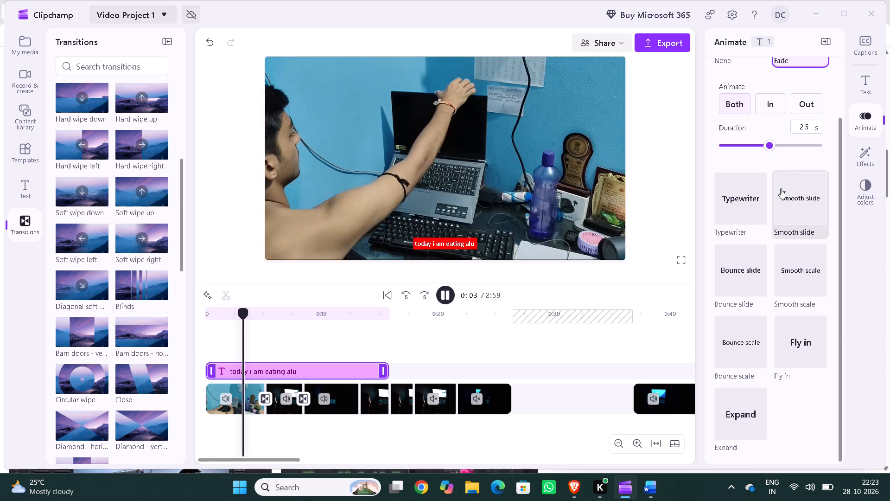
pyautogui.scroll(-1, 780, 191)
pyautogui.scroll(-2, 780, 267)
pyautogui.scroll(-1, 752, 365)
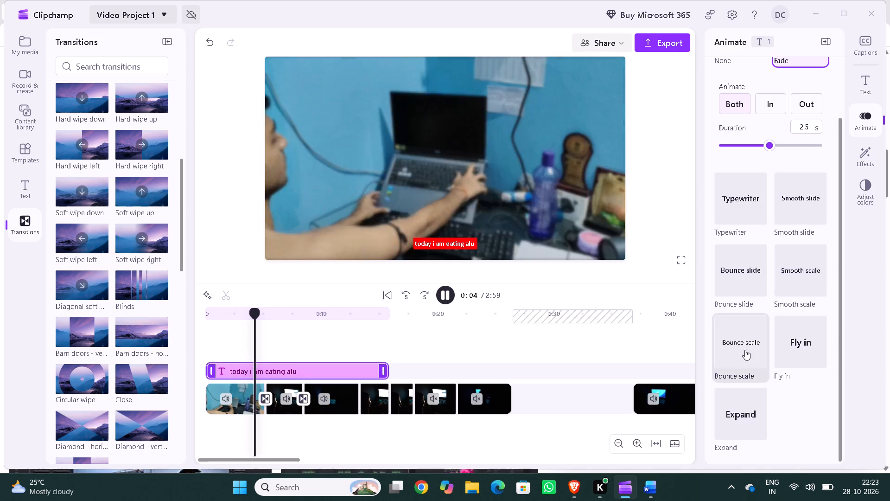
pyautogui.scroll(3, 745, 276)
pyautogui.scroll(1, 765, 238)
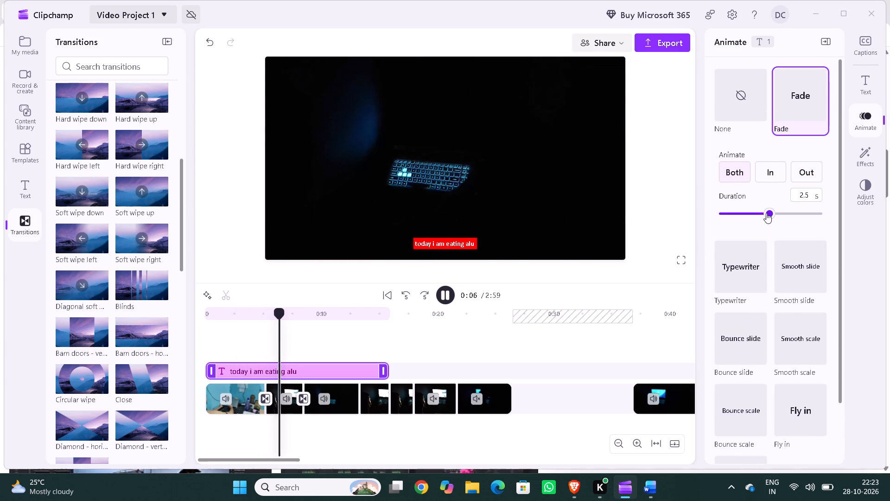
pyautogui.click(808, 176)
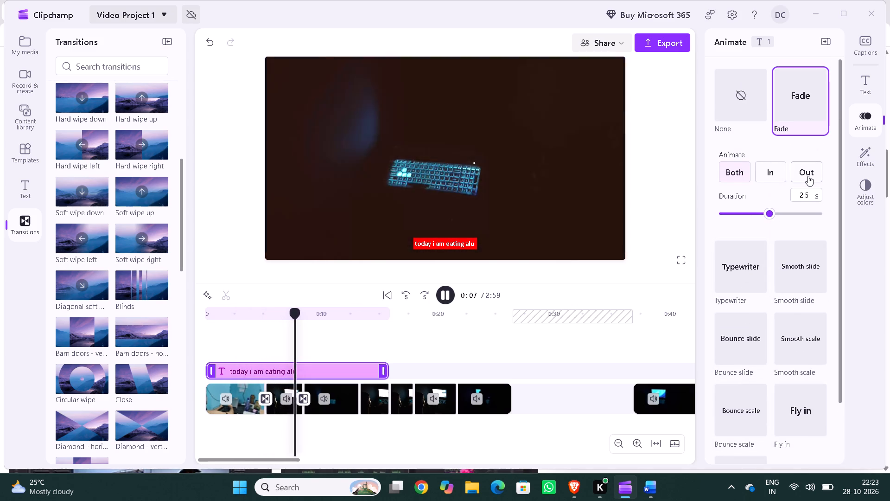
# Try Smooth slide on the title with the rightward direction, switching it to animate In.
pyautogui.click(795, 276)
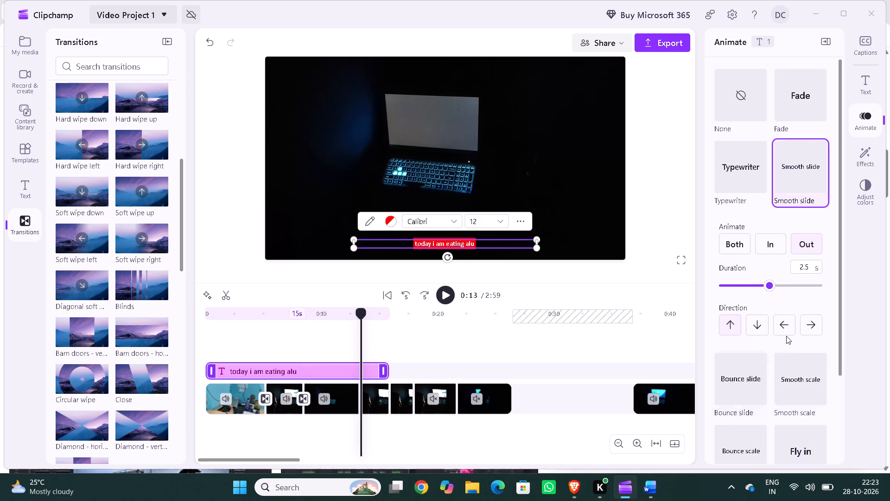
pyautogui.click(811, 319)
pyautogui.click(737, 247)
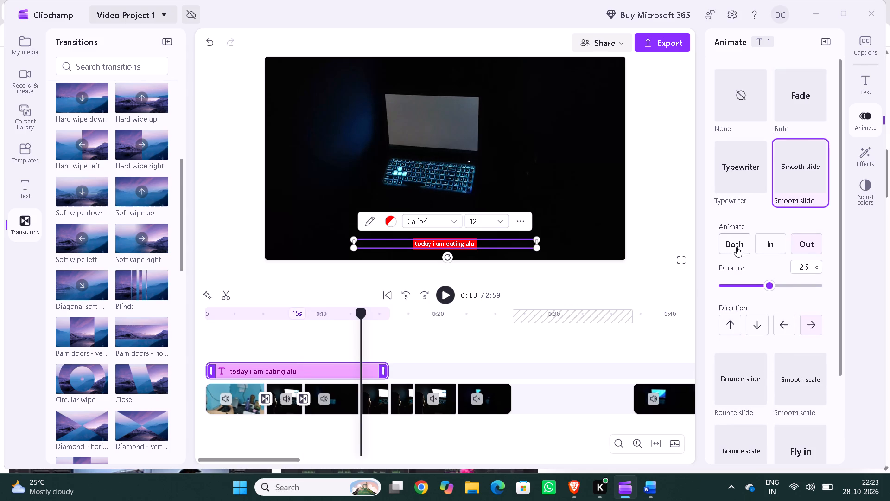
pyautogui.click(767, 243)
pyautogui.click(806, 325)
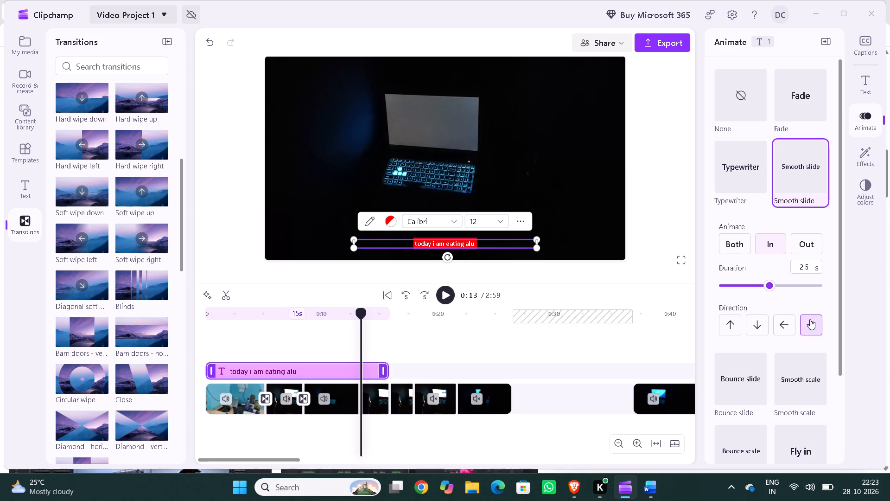
# Set the title's Smooth slide to animate Out with the leftward direction and preview it from the start.
pyautogui.click(816, 238)
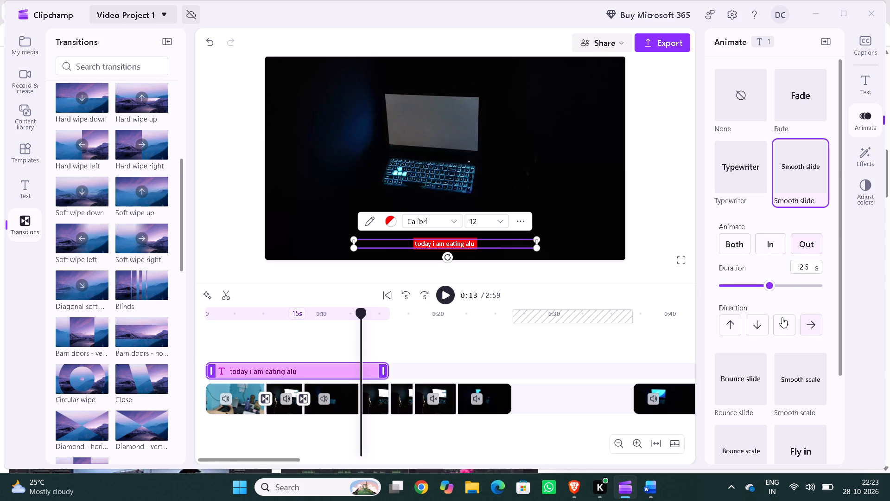
pyautogui.click(782, 318)
pyautogui.moveTo(365, 311); pyautogui.dragTo(220, 339)
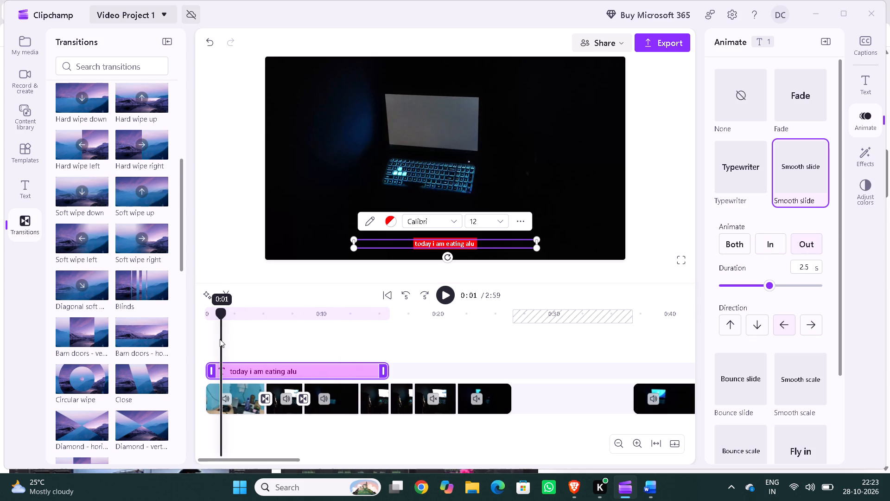
pyautogui.moveTo(220, 339); pyautogui.dragTo(191, 339)
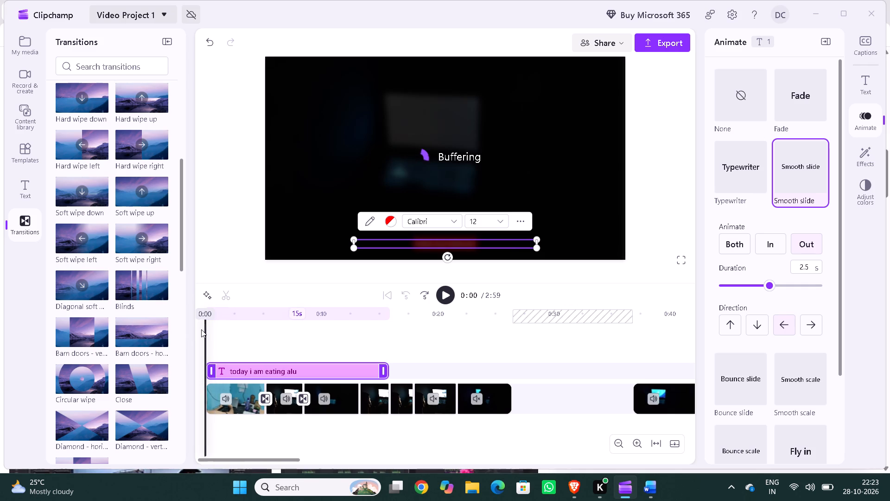
pyautogui.press('space')
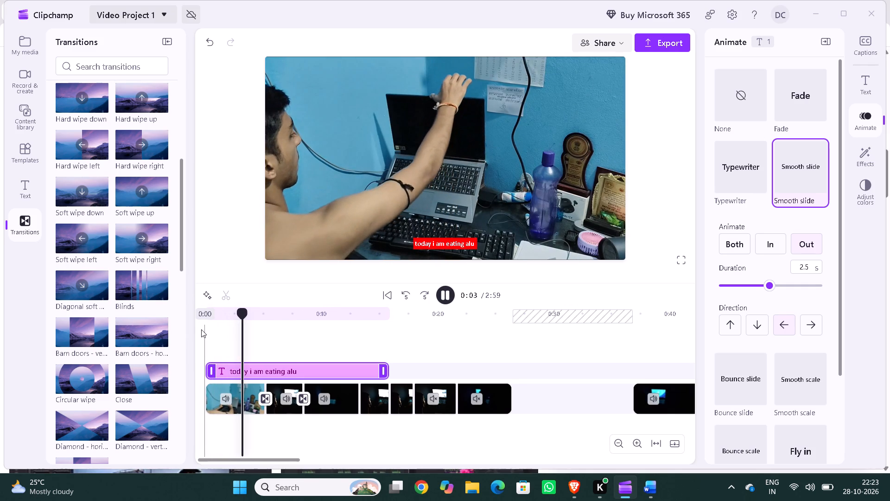
# Apply the Typewriter animation to the opening title with Out timing and play the video from the start to check it.
pyautogui.click(756, 178)
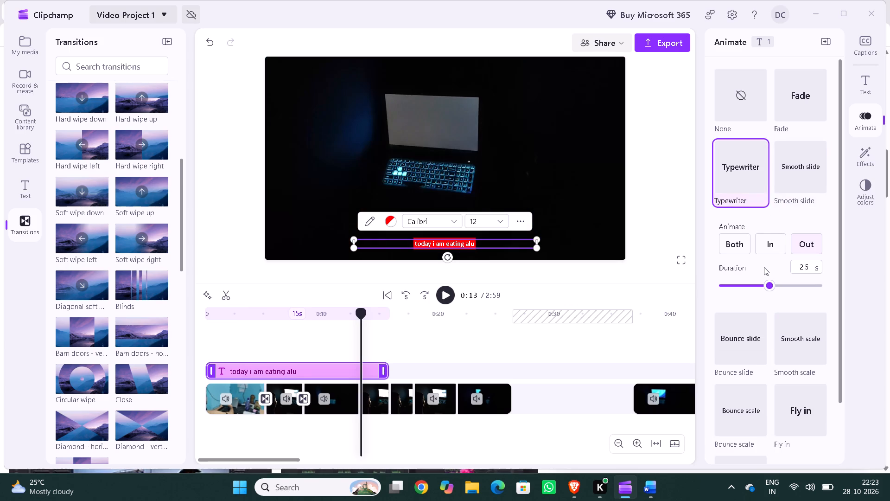
pyautogui.moveTo(363, 313); pyautogui.dragTo(352, 319)
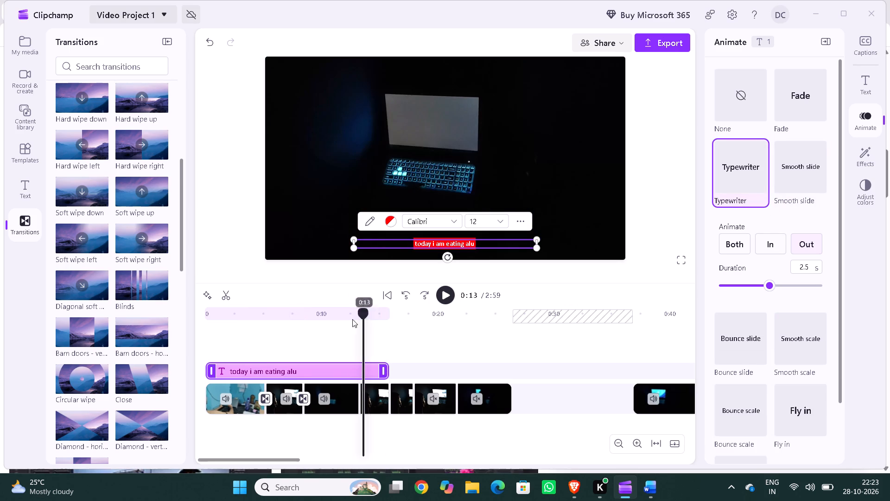
pyautogui.moveTo(352, 319); pyautogui.dragTo(85, 327)
pyautogui.press('space')
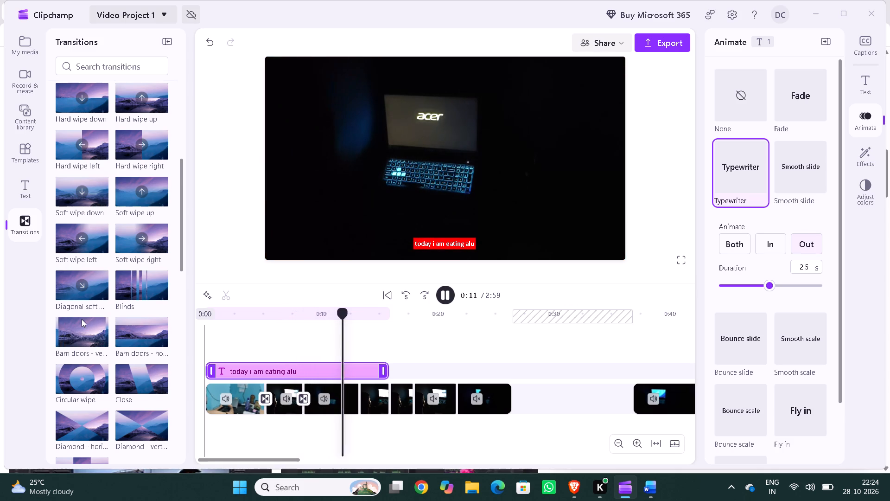
pyautogui.press('space')
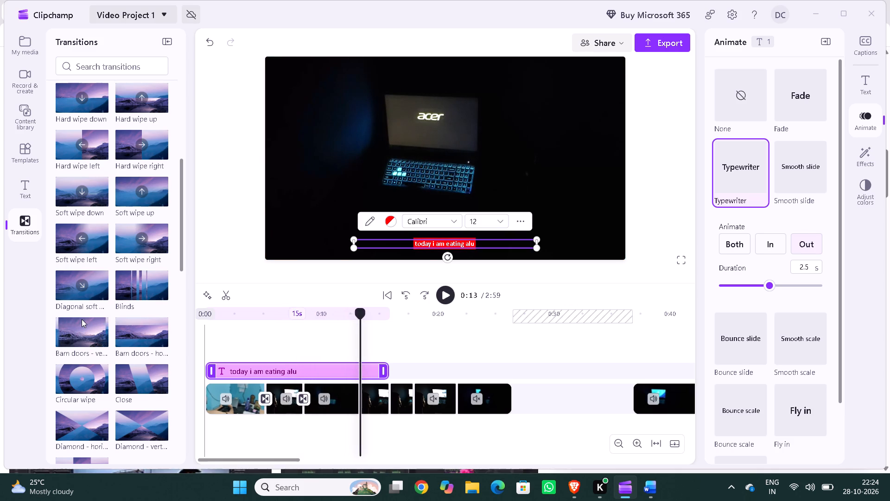
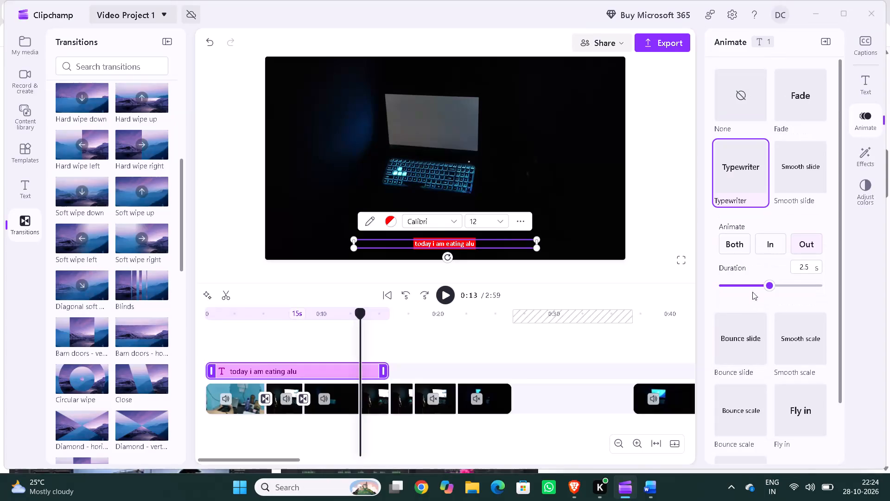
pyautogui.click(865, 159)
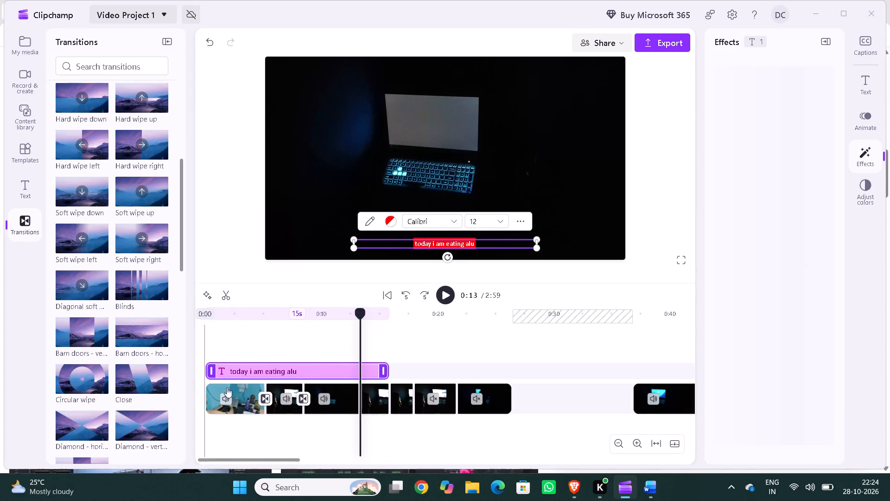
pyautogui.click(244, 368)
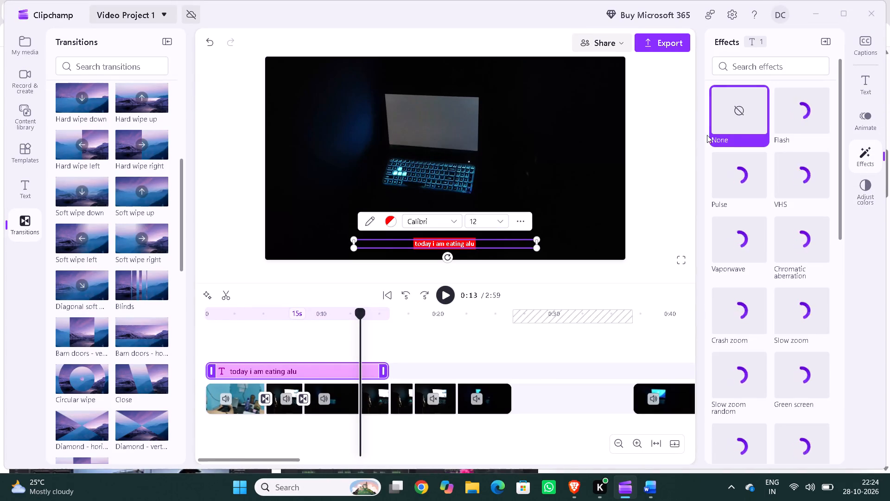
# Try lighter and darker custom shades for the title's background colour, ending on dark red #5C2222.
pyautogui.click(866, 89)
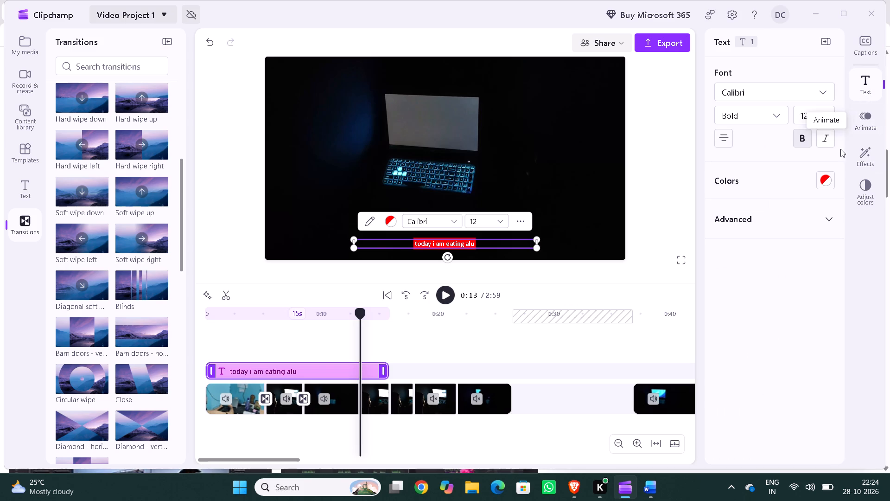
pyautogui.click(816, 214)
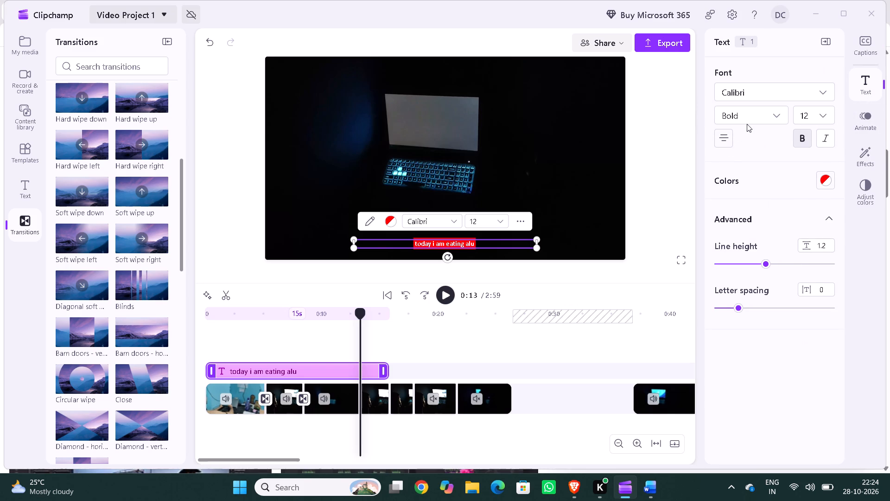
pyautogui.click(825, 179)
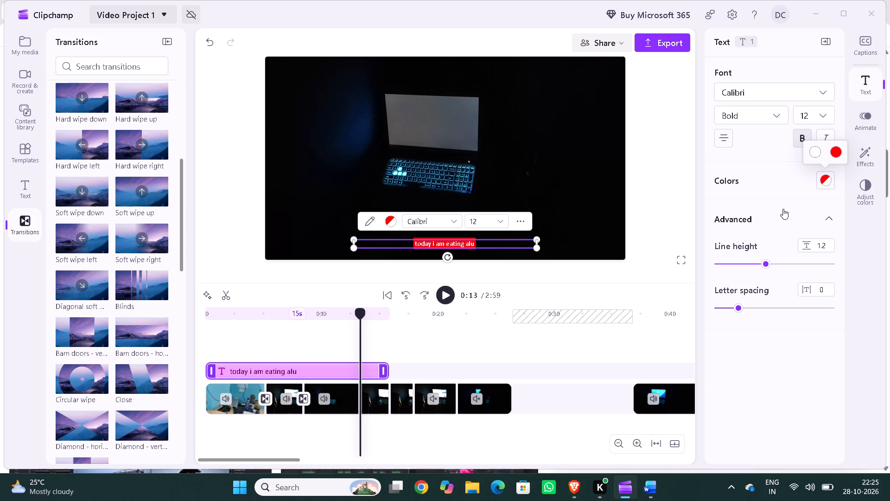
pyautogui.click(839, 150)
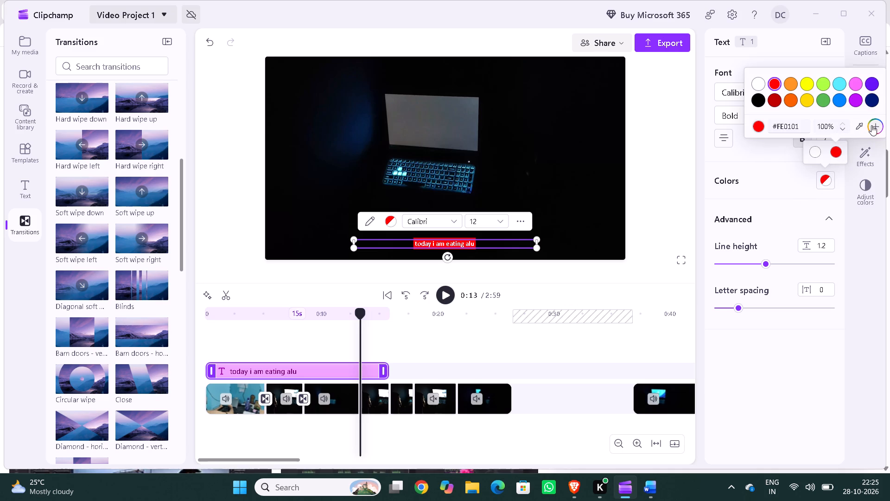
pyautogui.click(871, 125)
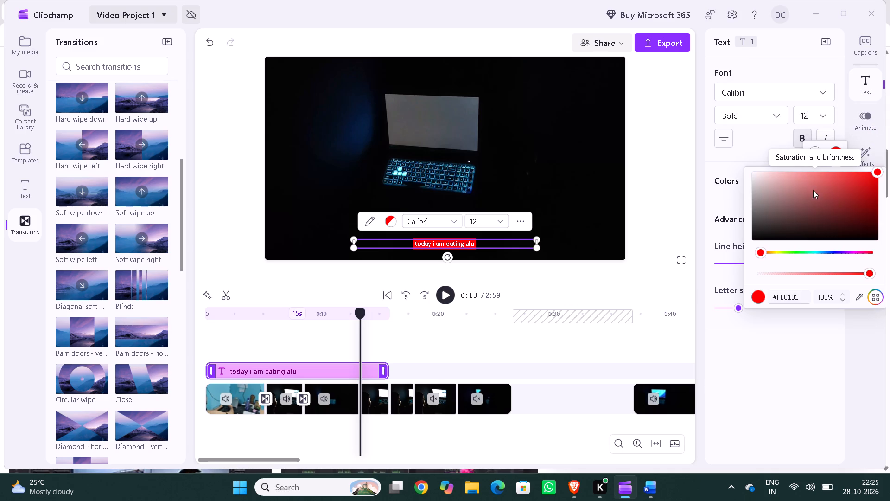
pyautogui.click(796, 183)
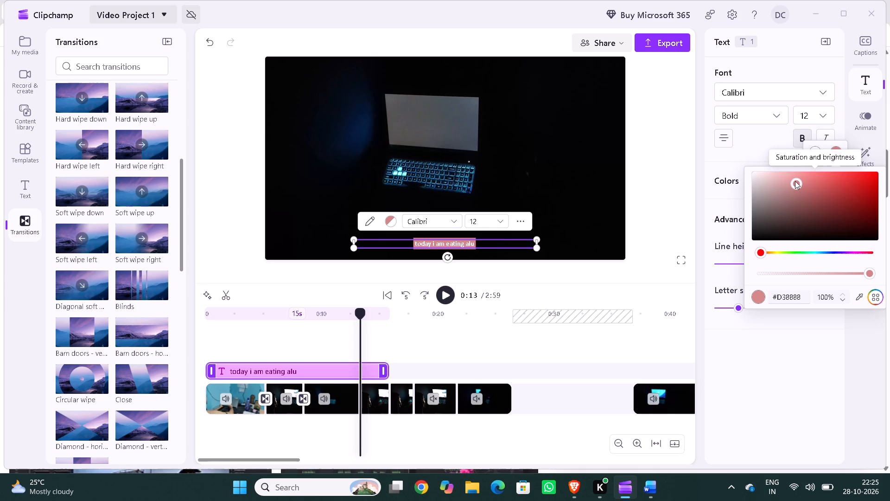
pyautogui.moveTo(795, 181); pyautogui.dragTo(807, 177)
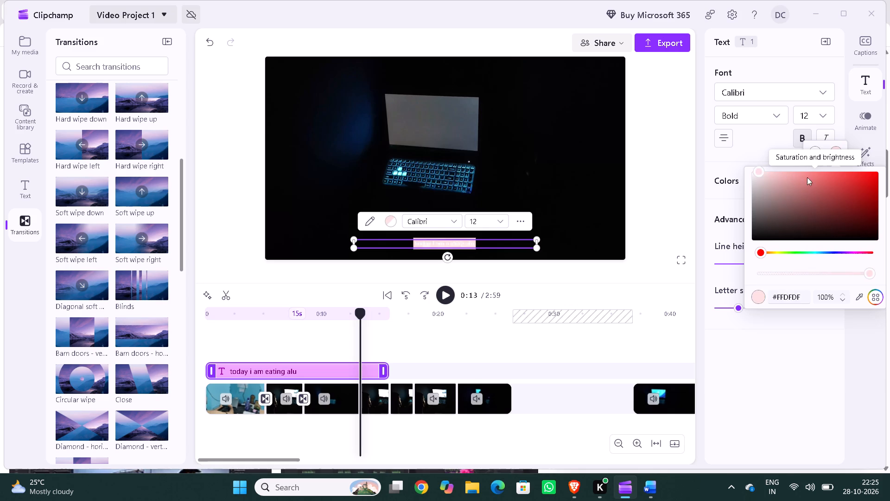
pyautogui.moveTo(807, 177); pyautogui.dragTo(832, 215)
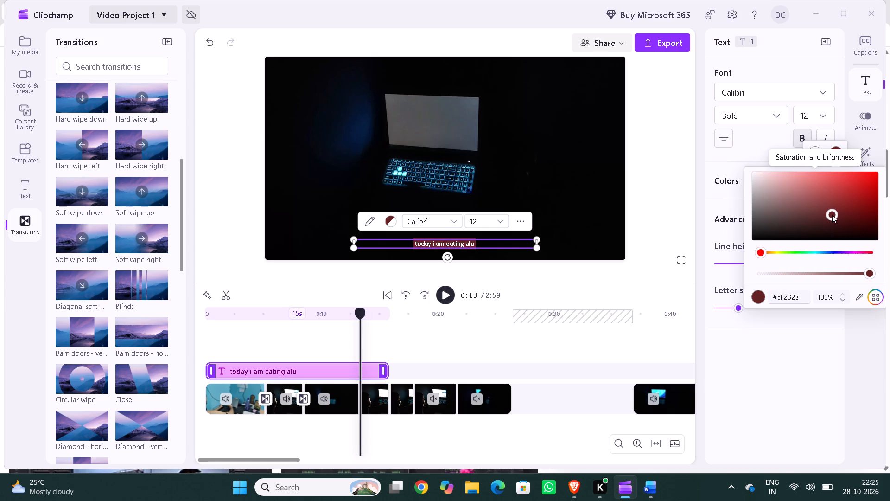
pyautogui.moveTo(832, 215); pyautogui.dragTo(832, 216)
# Set the title's background colour to bright red #F50D0D with 55% opacity.
pyautogui.moveTo(867, 269); pyautogui.dragTo(812, 286)
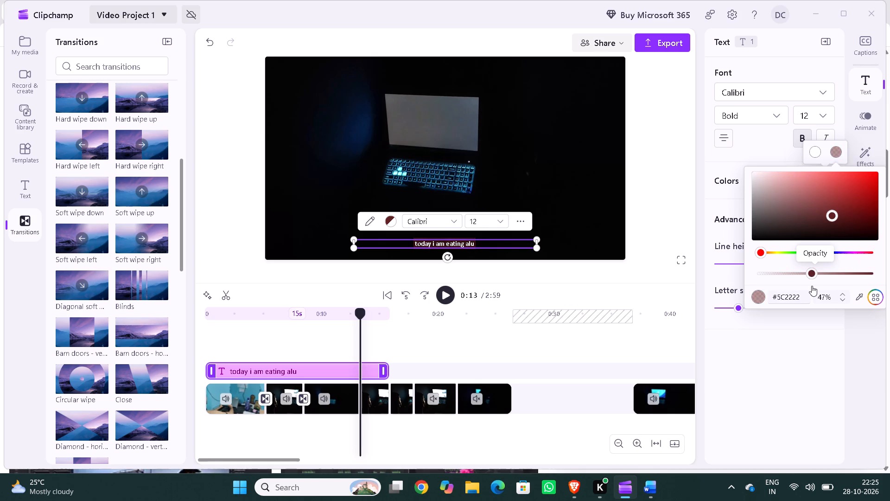
pyautogui.moveTo(812, 286); pyautogui.dragTo(871, 271)
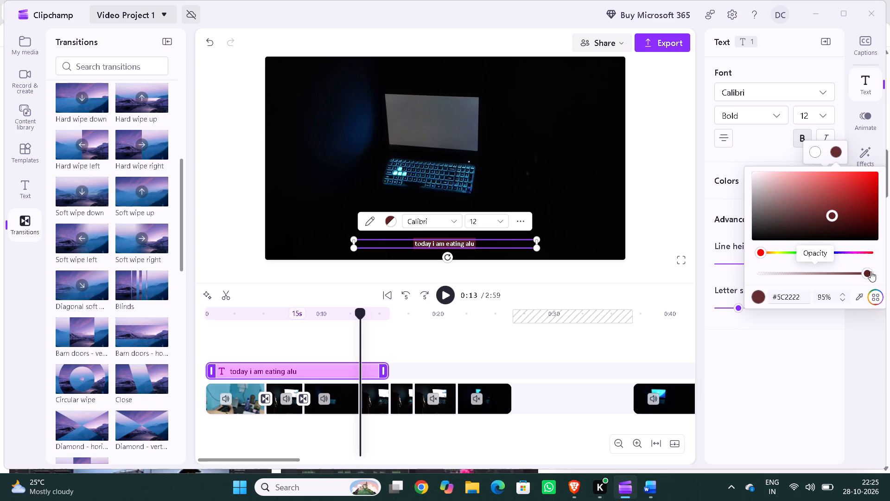
pyautogui.moveTo(871, 271); pyautogui.dragTo(853, 274)
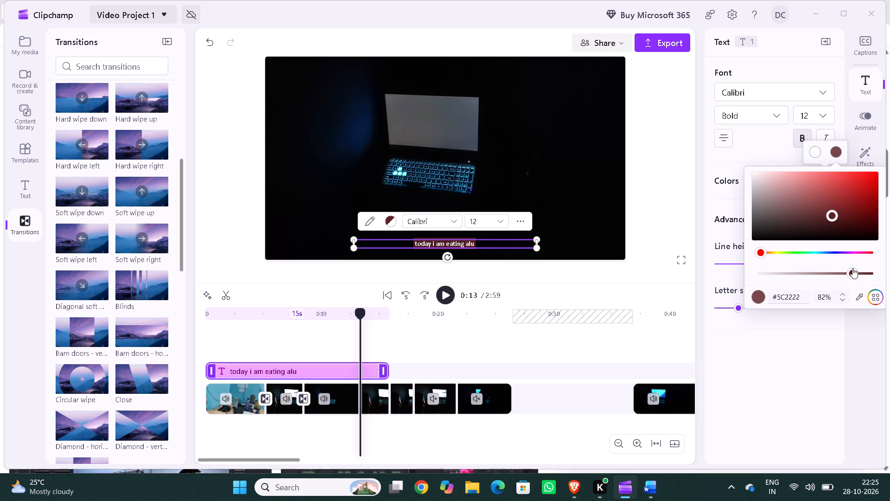
pyautogui.moveTo(832, 216); pyautogui.dragTo(889, 147)
pyautogui.moveTo(857, 274); pyautogui.dragTo(842, 276)
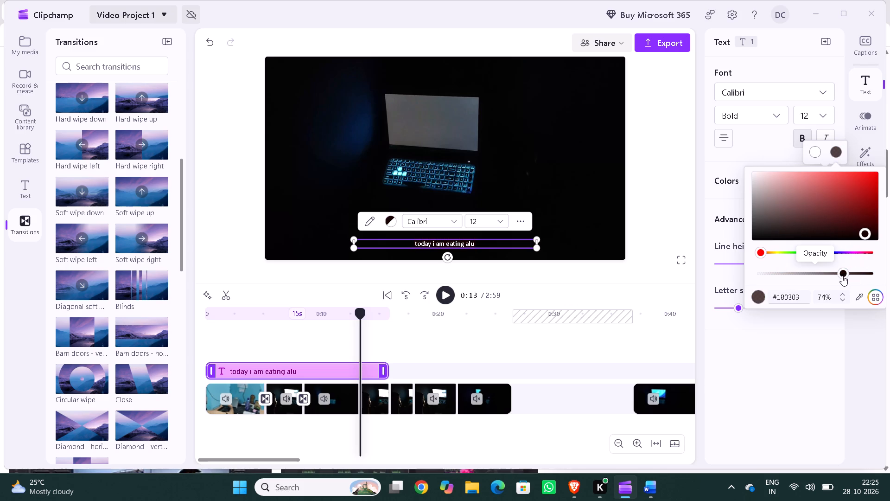
pyautogui.moveTo(842, 276); pyautogui.dragTo(820, 281)
pyautogui.moveTo(867, 233); pyautogui.dragTo(870, 192)
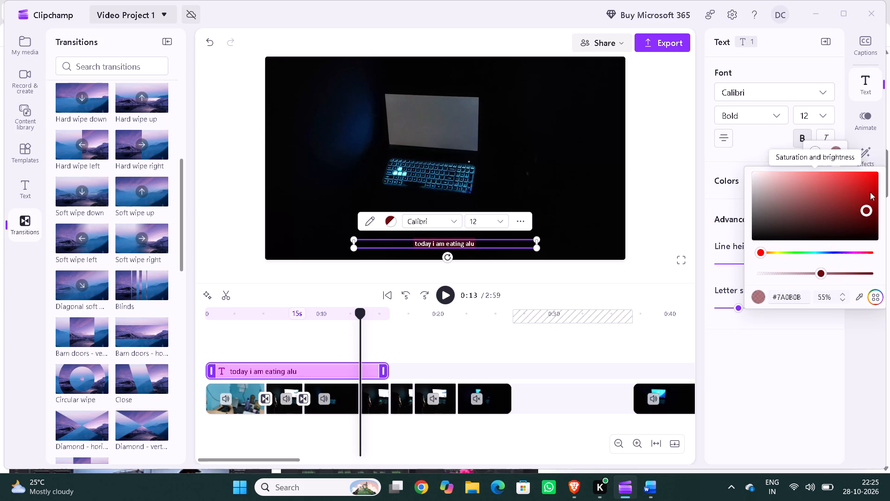
pyautogui.moveTo(870, 192); pyautogui.dragTo(872, 174)
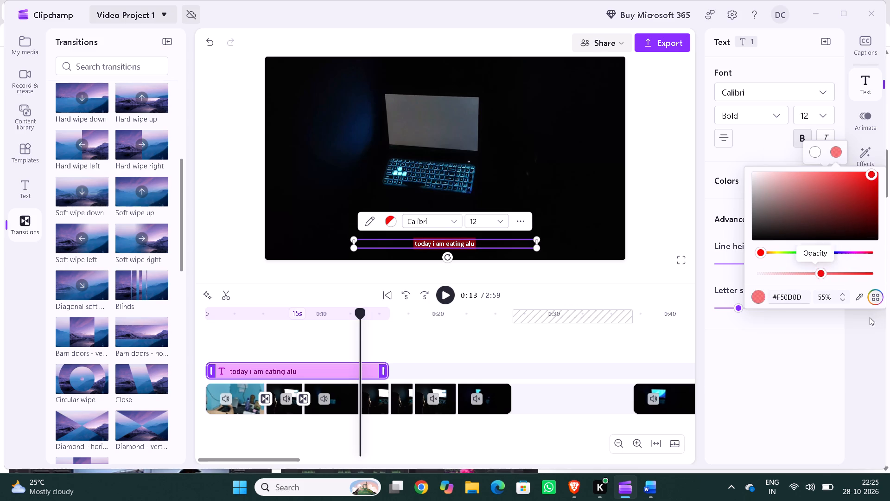
pyautogui.click(862, 340)
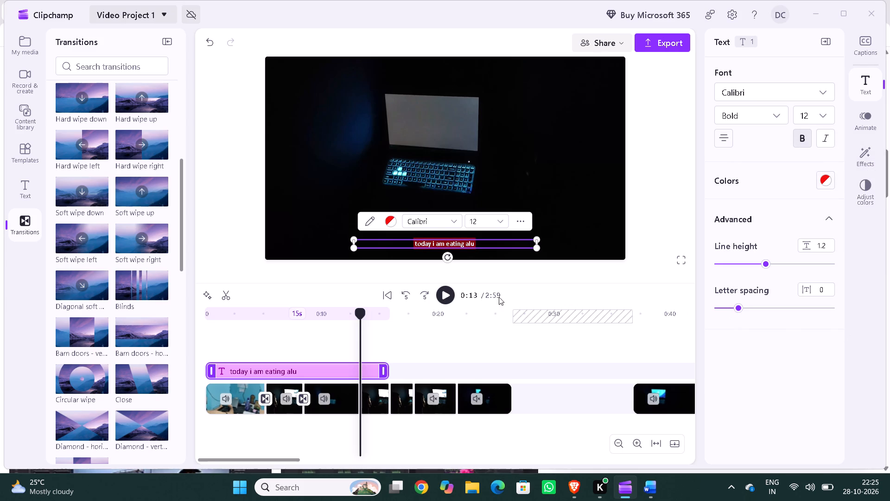
# Play the video from the start to check the title's semi-transparent background over the opening clips.
pyautogui.moveTo(359, 312); pyautogui.dragTo(108, 336)
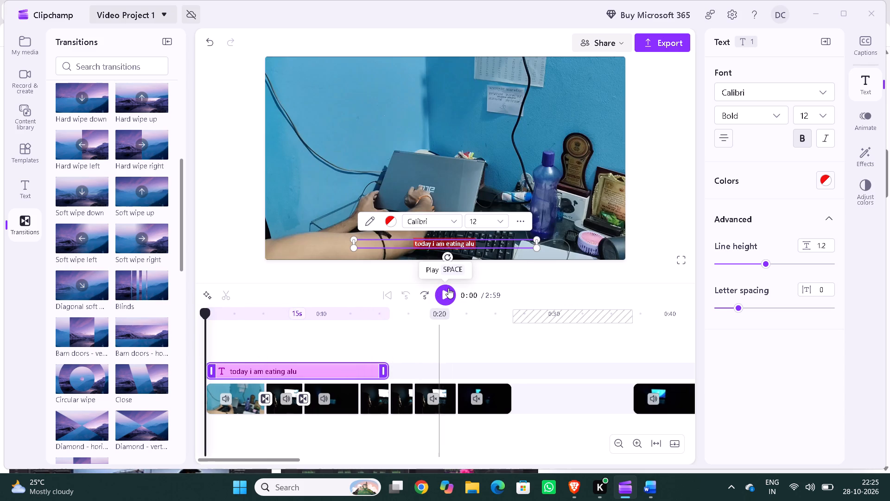
pyautogui.click(449, 288)
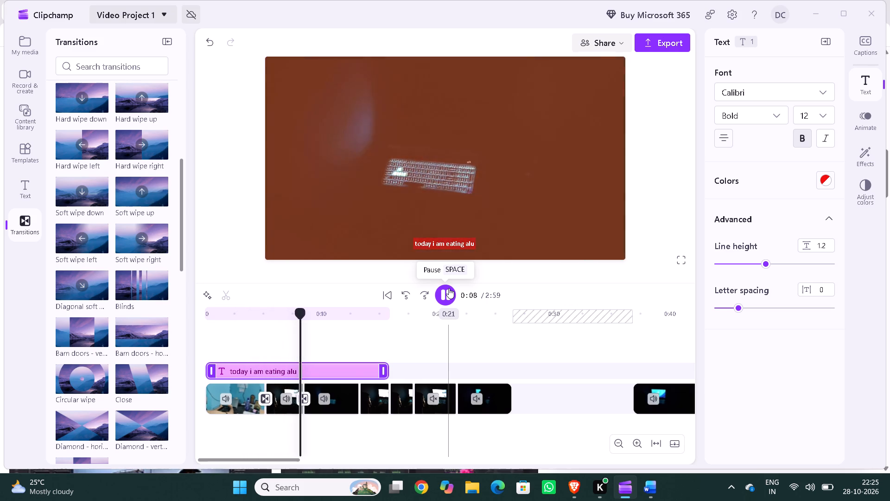
pyautogui.press('space')
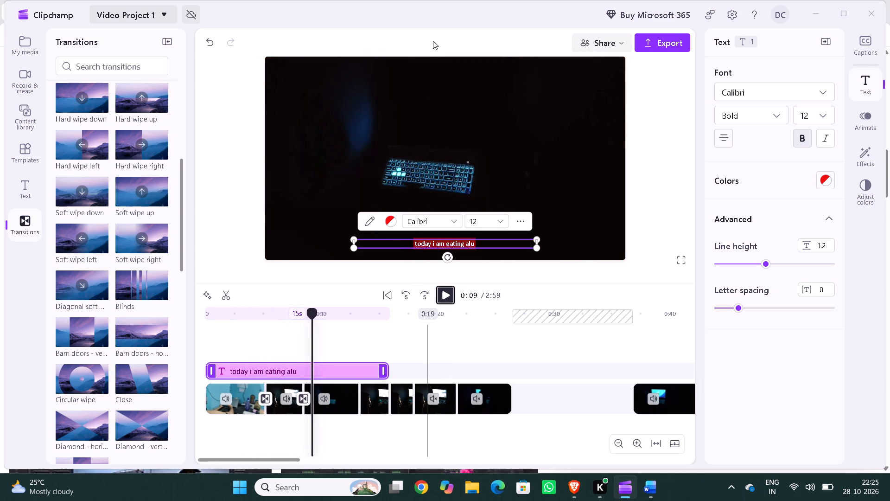
# Apply Smooth slide to the title, animating Both with the rightward direction, and preview it from the start.
pyautogui.click(876, 116)
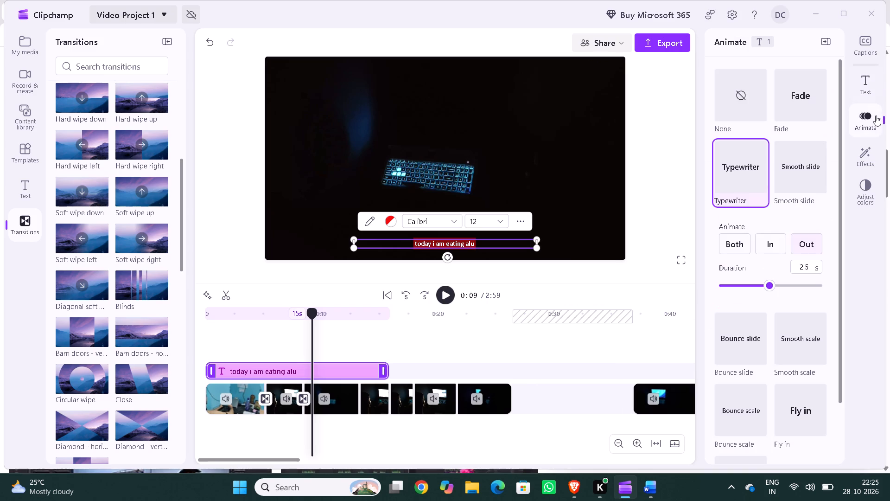
pyautogui.click(795, 181)
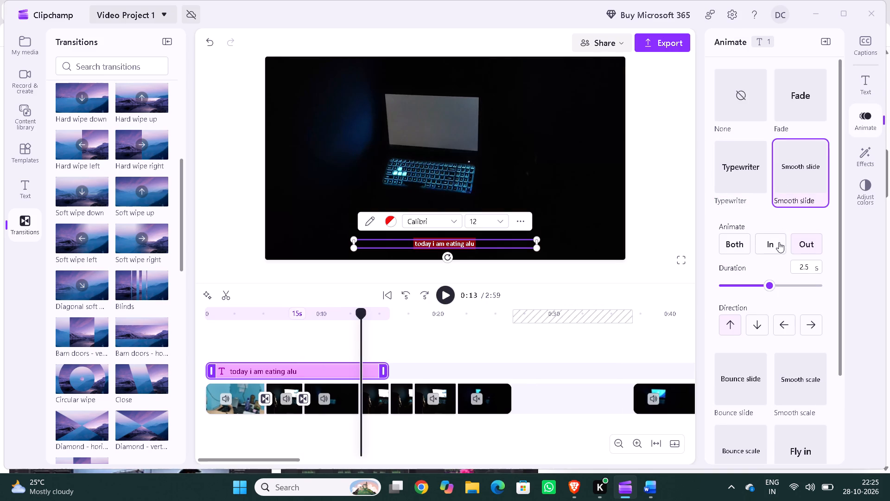
pyautogui.click(737, 251)
pyautogui.click(814, 332)
pyautogui.moveTo(364, 313); pyautogui.dragTo(362, 313)
pyautogui.moveTo(362, 313); pyautogui.dragTo(126, 380)
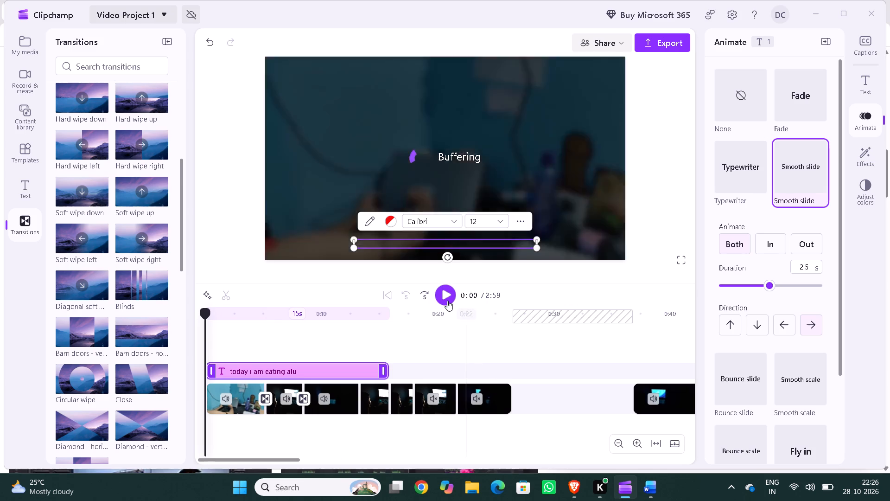
pyautogui.click(445, 298)
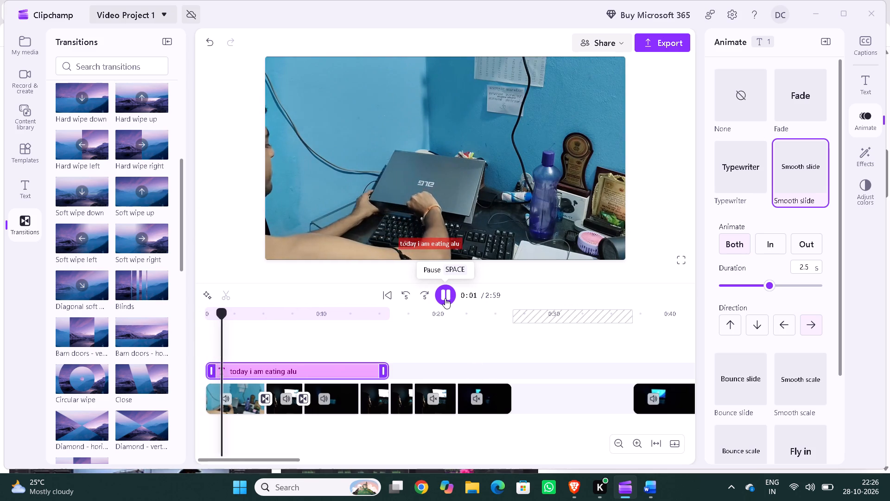
# Switch the title's animation to Typewriter and play the opening seconds to check it.
pyautogui.click(741, 158)
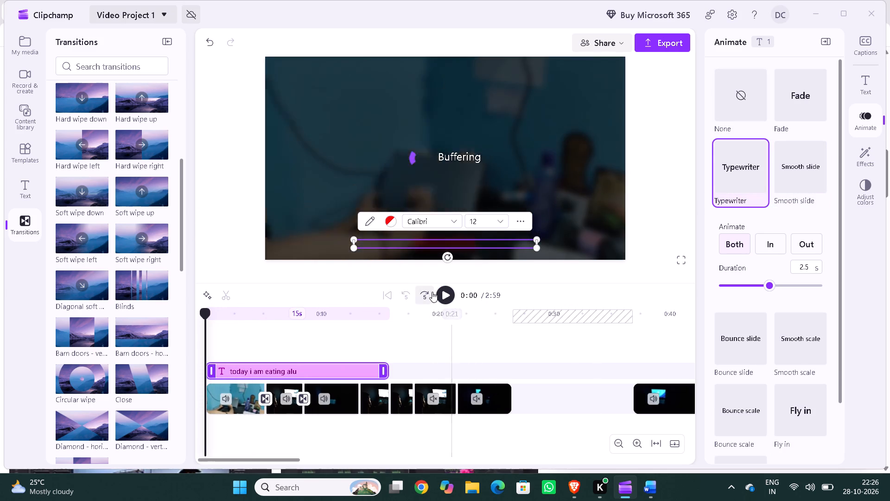
pyautogui.click(443, 292)
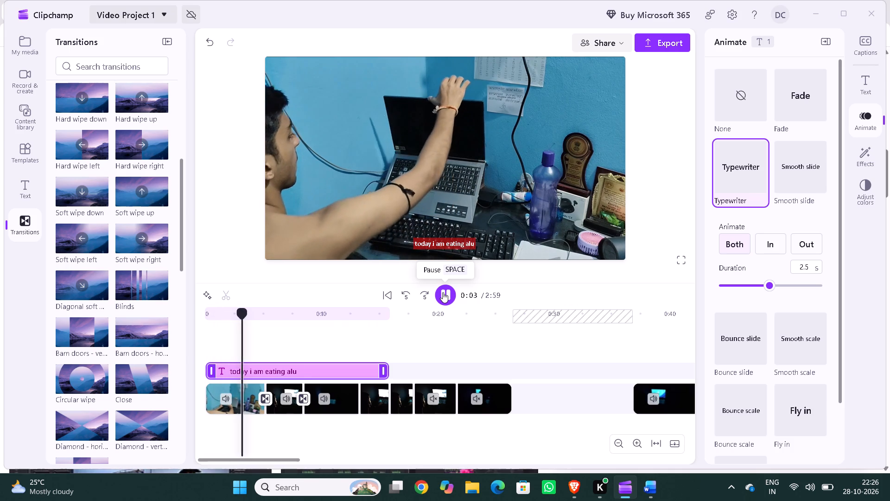
pyautogui.press('space')
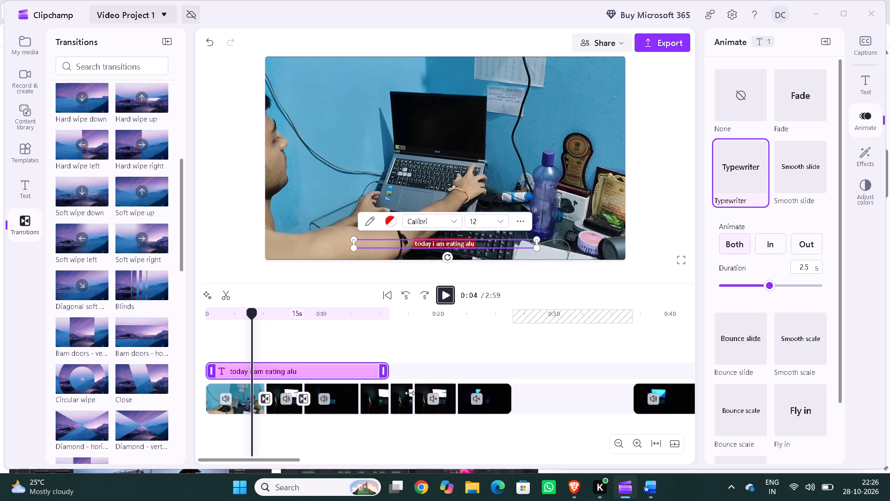
# Delete the 9-second clip that directly follows the empty gap on the video track.
pyautogui.scroll(-1, 563, 373)
pyautogui.moveTo(592, 402); pyautogui.dragTo(597, 395)
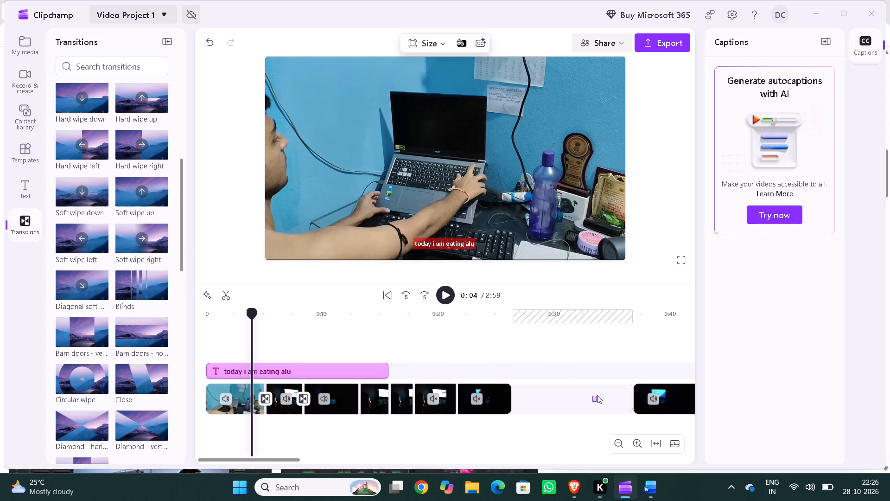
pyautogui.scroll(-4, 641, 360)
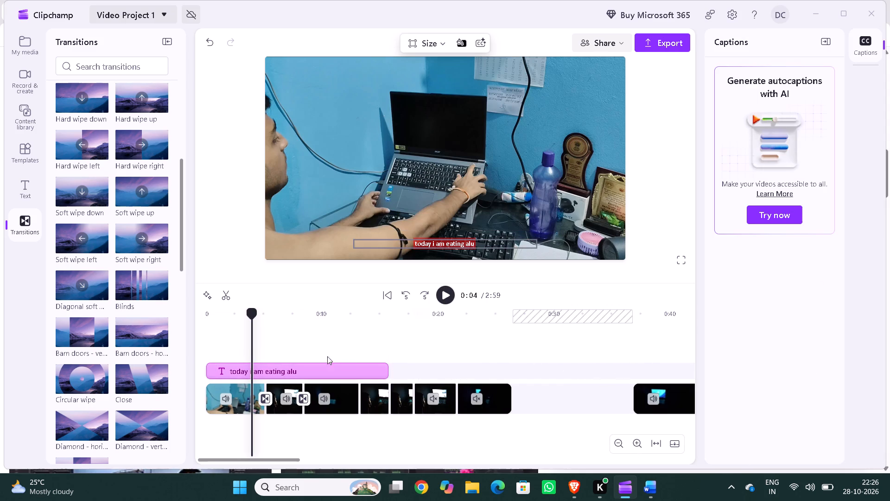
pyautogui.press('Right')
pyautogui.press('Right')
pyautogui.press('Right')
pyautogui.press('Right')
pyautogui.press('Right')
pyautogui.press('Right')
pyautogui.press('Right')
pyautogui.press('Right')
pyautogui.press('Right')
pyautogui.press('Right')
pyautogui.press('Right')
pyautogui.press('Right')
pyautogui.press('Right')
pyautogui.press('Right')
pyautogui.press('Right')
pyautogui.press('Right')
pyautogui.press('Right')
pyautogui.press('Right')
pyautogui.press('Right')
pyautogui.press('Right')
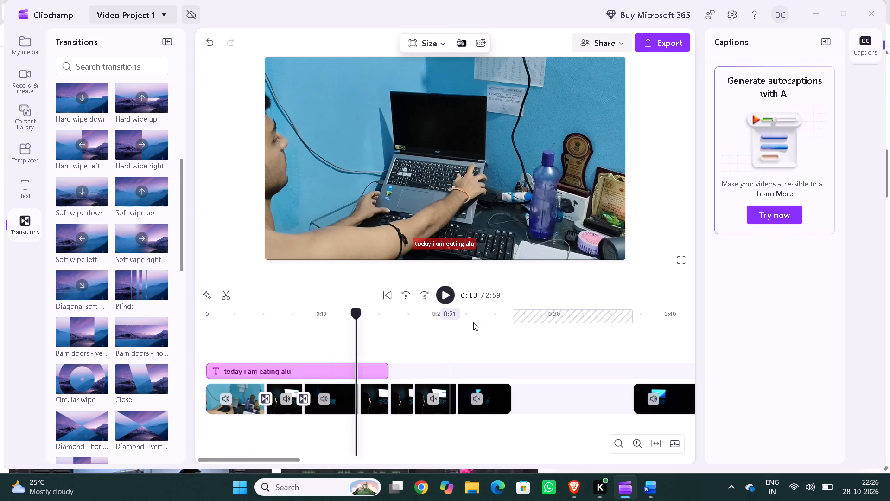
pyautogui.press('Right')
pyautogui.press('Right')
pyautogui.press('Right')
pyautogui.press('Right')
pyautogui.press('Right')
pyautogui.press('Right')
pyautogui.press('Right')
pyautogui.press('Right')
pyautogui.press('Right')
pyautogui.press('Right')
pyautogui.press('Right')
pyautogui.press('Right')
pyautogui.press('Right')
pyautogui.press('Right')
pyautogui.press('Right')
pyautogui.press('Right')
pyautogui.press('Right')
pyautogui.press('Right')
pyautogui.press('Right')
pyautogui.press('Right')
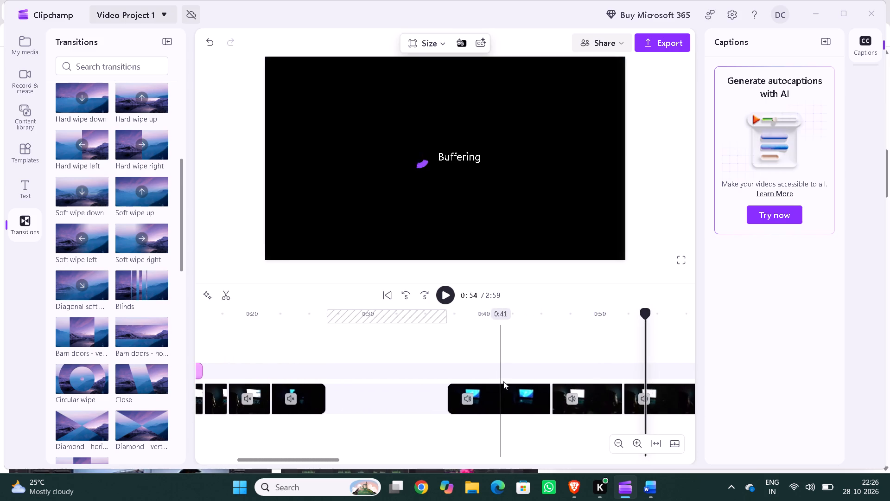
pyautogui.rightClick(507, 390)
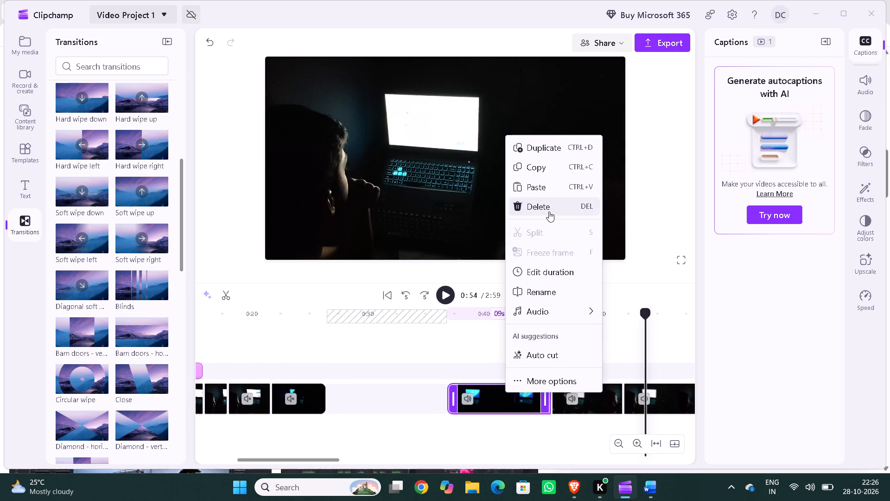
pyautogui.click(549, 211)
# Delete the 6-second clip that now comes first after the gap.
pyautogui.click(595, 398)
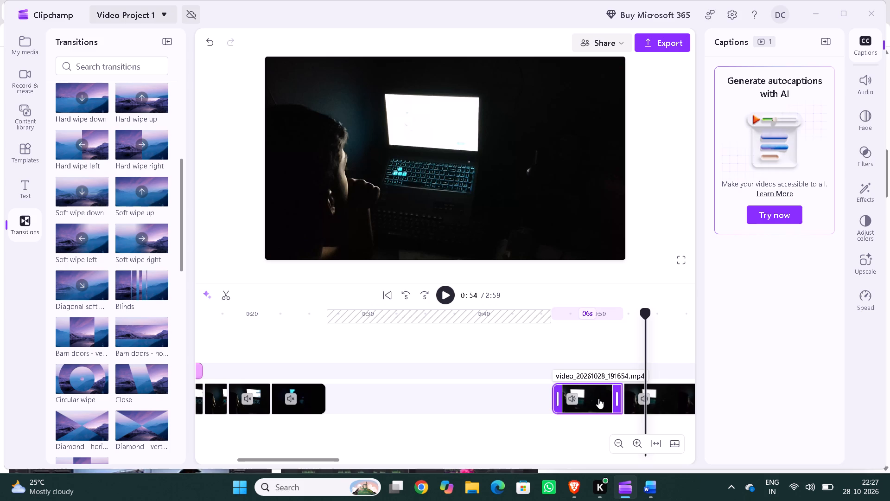
pyautogui.write('.....')
pyautogui.write('...')
pyautogui.press('.')
pyautogui.write('......')
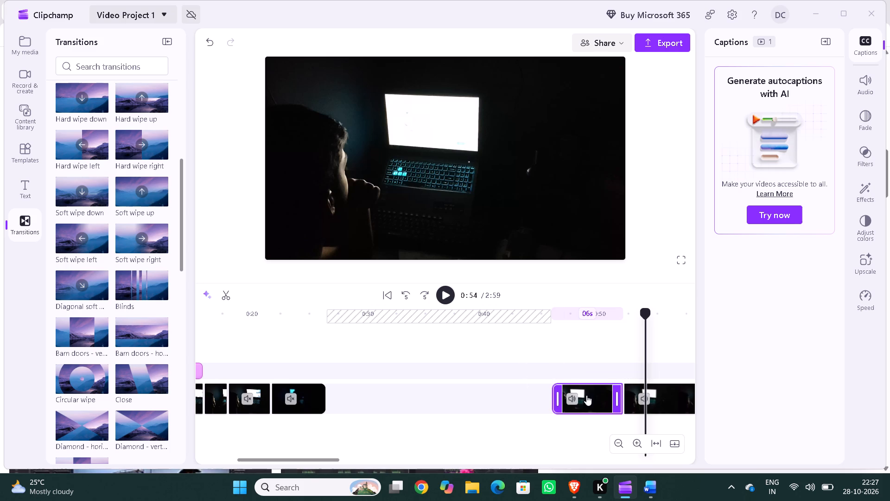
pyautogui.rightClick(586, 395)
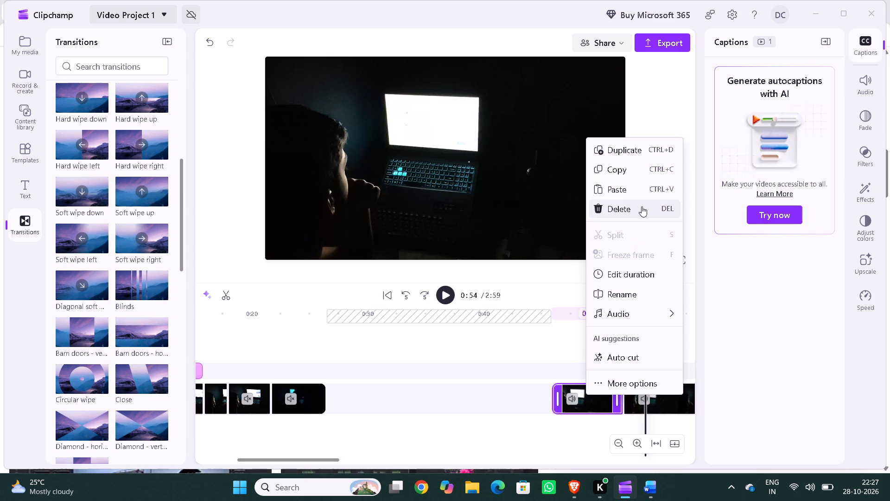
pyautogui.click(642, 206)
# Delete the 18-second clip that comes next after the gap on the video track.
pyautogui.click(665, 394)
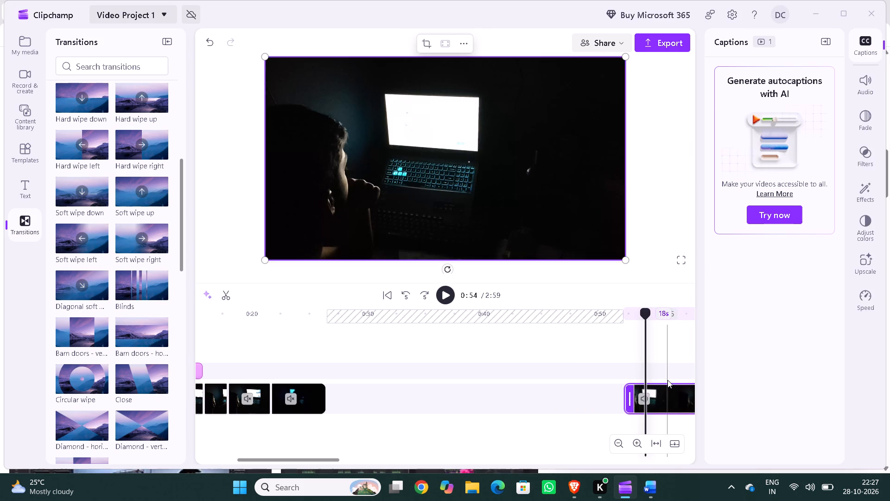
pyautogui.hotkey('ctrl', '.')
pyautogui.press('Right')
pyautogui.press('Right')
pyautogui.press('Right')
pyautogui.press('Right')
pyautogui.press('Right')
pyautogui.press('Right')
pyautogui.press('Right')
pyautogui.press('Right')
pyautogui.press('Right')
pyautogui.press('Right')
pyautogui.press('Right')
pyautogui.press('Right')
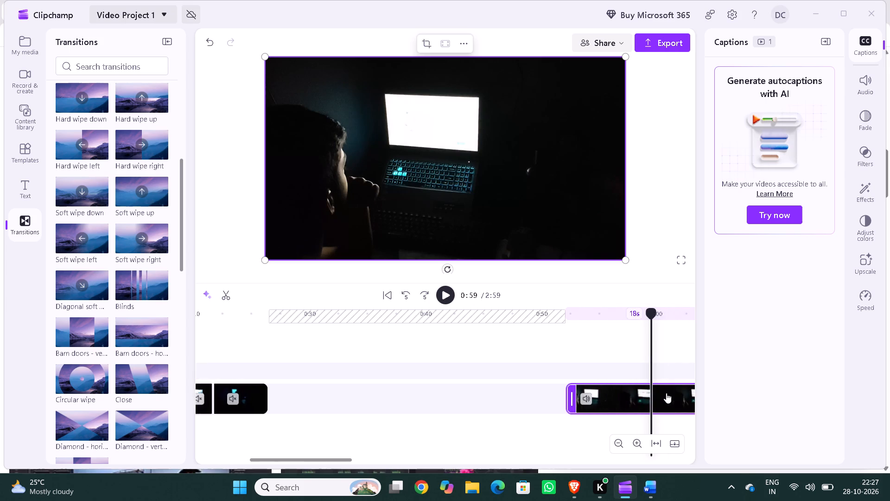
pyautogui.press('Right')
pyautogui.rightClick(619, 404)
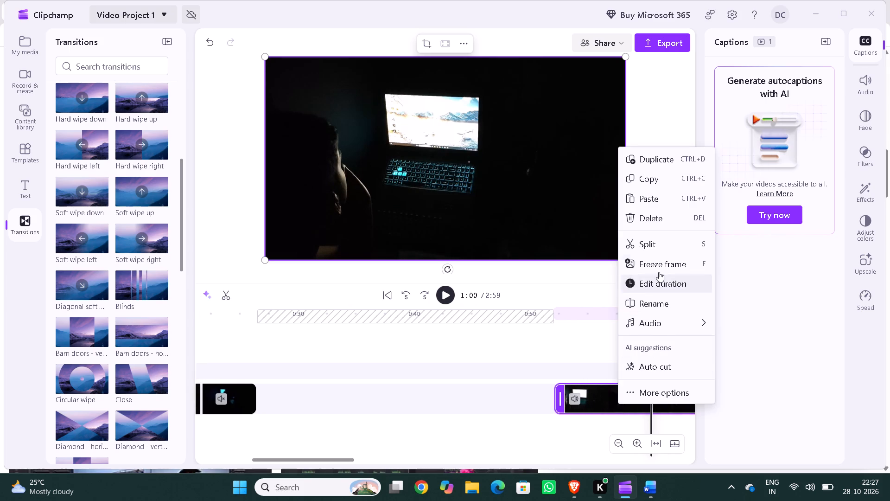
pyautogui.click(646, 217)
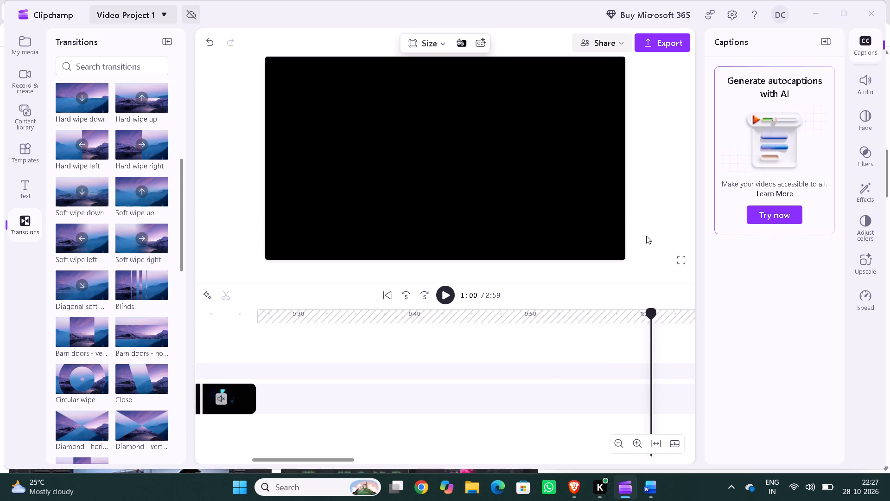
# Delete the two remaining clips after the gap, the short one and the long final one.
pyautogui.press('Right')
pyautogui.press('Right')
pyautogui.press('Right')
pyautogui.press('Right')
pyautogui.press('Right')
pyautogui.press('Right')
pyautogui.press('Right')
pyautogui.press('Right')
pyautogui.press('Right')
pyautogui.press('Right')
pyautogui.press('Right')
pyautogui.press('Right')
pyautogui.press('Right')
pyautogui.press('Right')
pyautogui.press('Right')
pyautogui.press('Right')
pyautogui.press('Right')
pyautogui.press('Right')
pyautogui.press('Right')
pyautogui.press('Right')
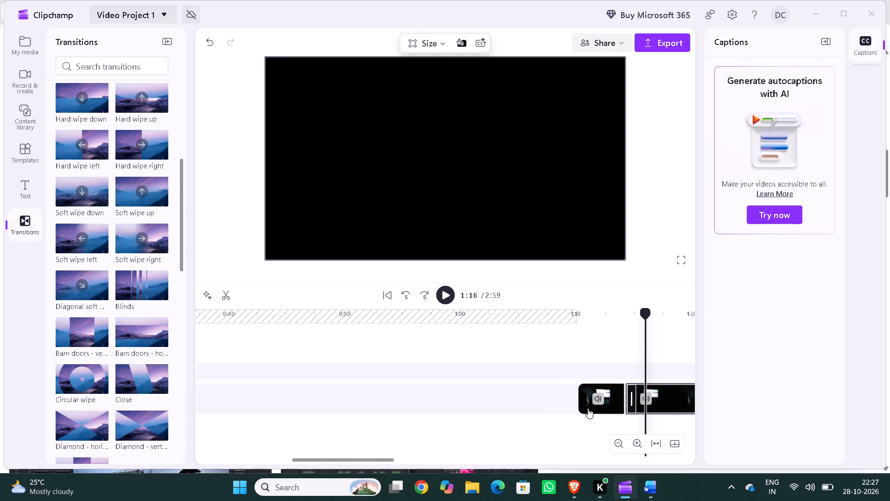
pyautogui.moveTo(593, 403); pyautogui.dragTo(589, 404, button='right')
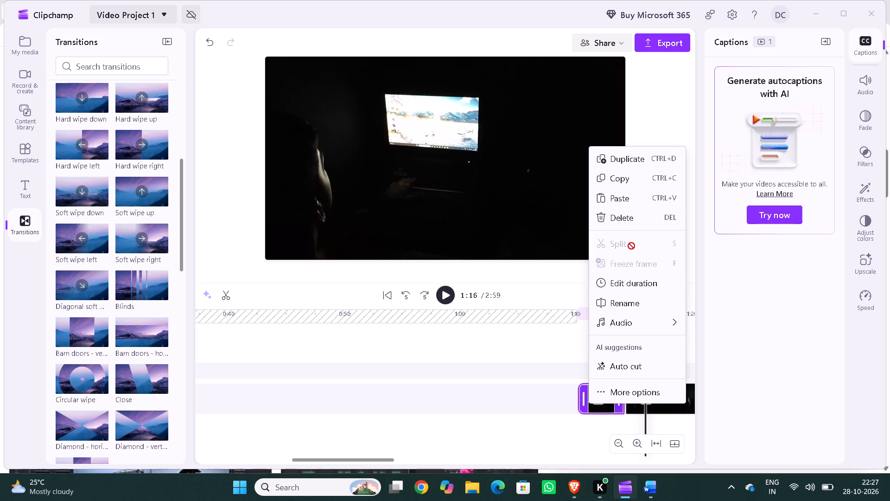
pyautogui.click(636, 216)
pyautogui.rightClick(664, 409)
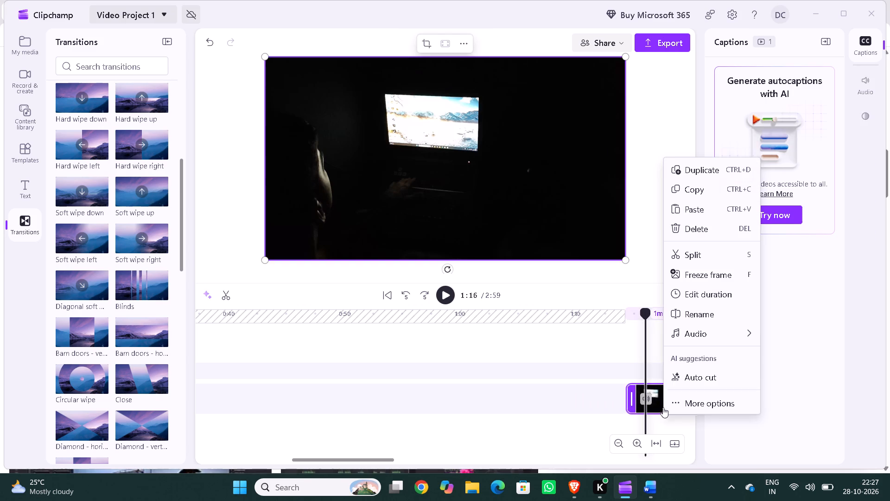
pyautogui.click(678, 217)
# Add a transition between the last two remaining clips and set its style to Liquid streaks.
pyautogui.press('Right')
pyautogui.press('Right')
pyautogui.press('Right')
pyautogui.press('Right')
pyautogui.press('Right')
pyautogui.press('Right')
pyautogui.press('Right')
pyautogui.press('Right')
pyautogui.press('Right')
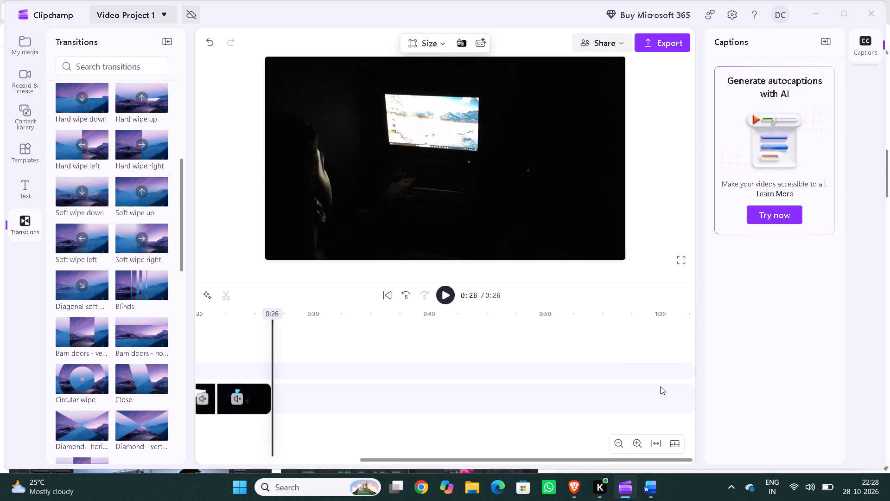
pyautogui.scroll(-3, 491, 389)
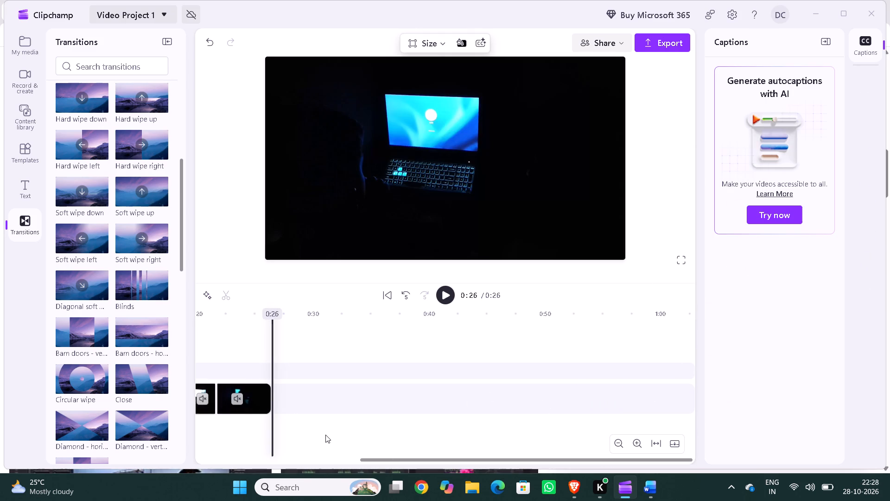
pyautogui.press('Left')
pyautogui.press('Left')
pyautogui.press('Left')
pyautogui.press('Left')
pyautogui.press('Left')
pyautogui.press('Left')
pyautogui.press('Left')
pyautogui.press('Left')
pyautogui.press('Left')
pyautogui.press('Left')
pyautogui.press('Left')
pyautogui.press('Left')
pyautogui.press('Left')
pyautogui.press('Left')
pyautogui.press('Left')
pyautogui.press('Left')
pyautogui.press('Left')
pyautogui.press('Left')
pyautogui.press('Left')
pyautogui.press('Left')
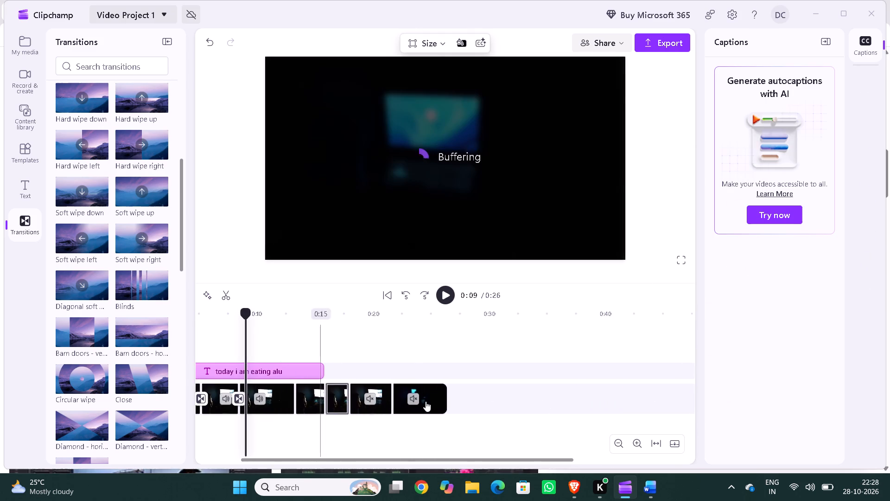
pyautogui.press('Left')
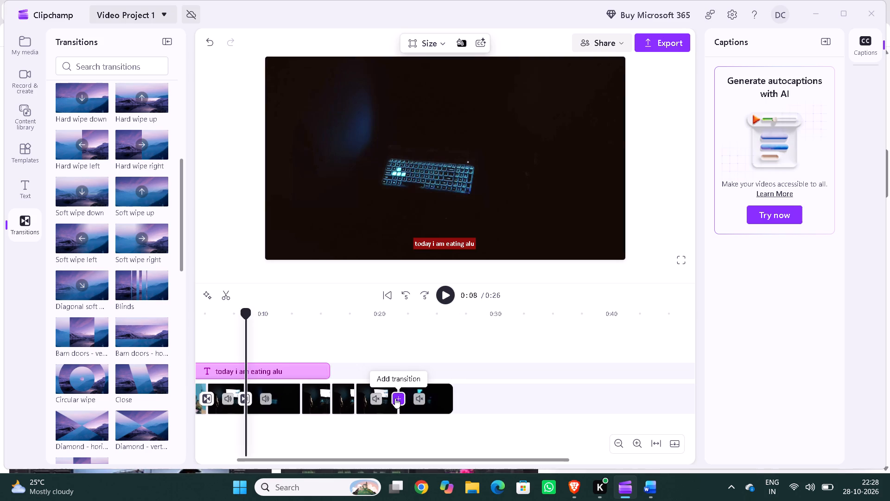
pyautogui.click(395, 398)
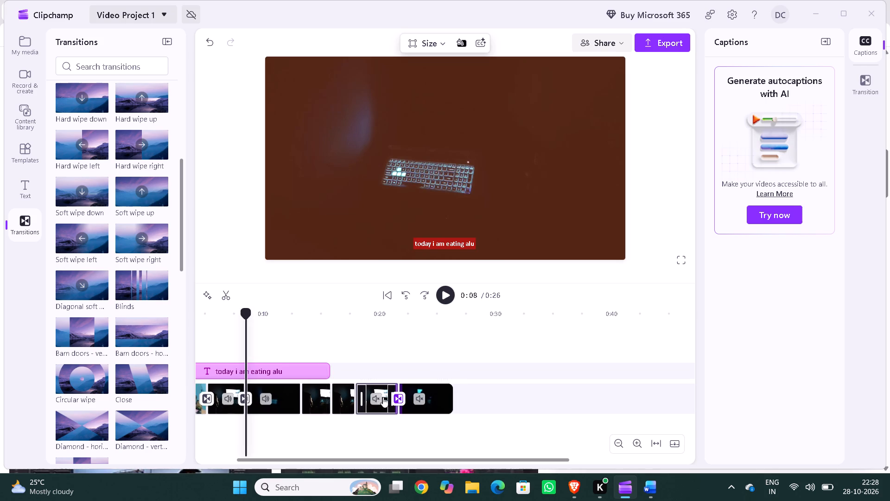
pyautogui.click(875, 83)
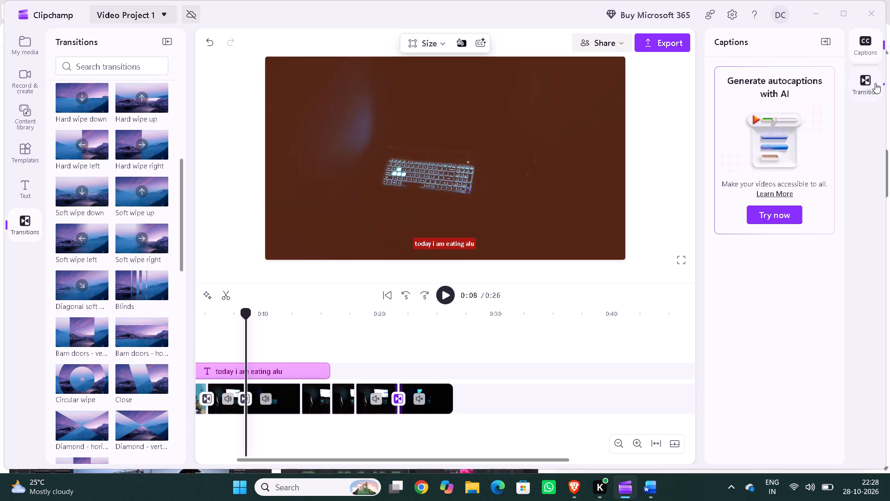
pyautogui.scroll(-1, 801, 172)
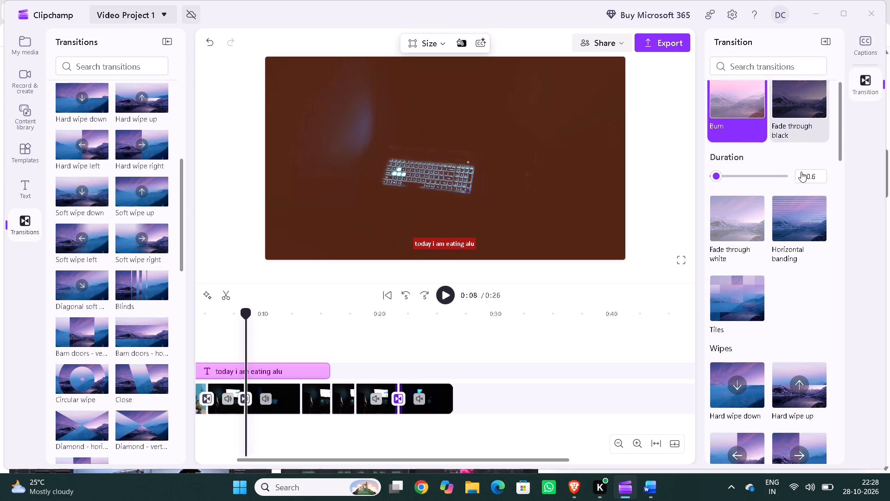
pyautogui.scroll(-12, 801, 172)
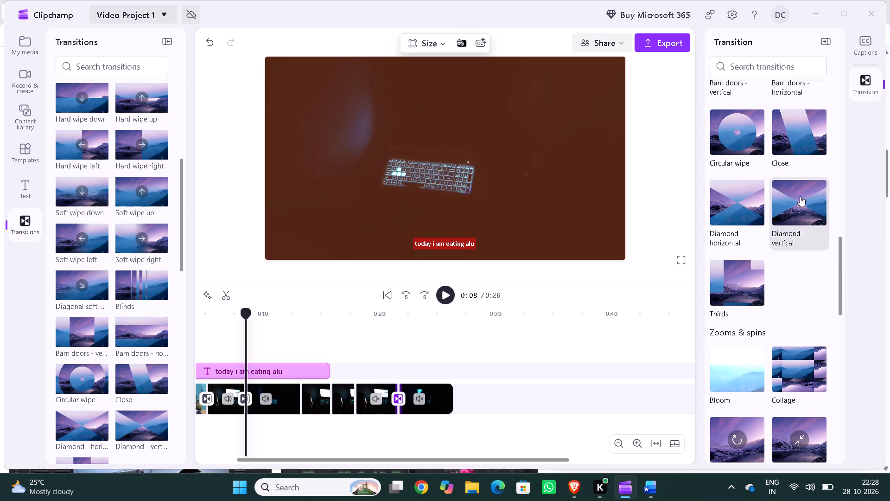
pyautogui.scroll(-11, 800, 197)
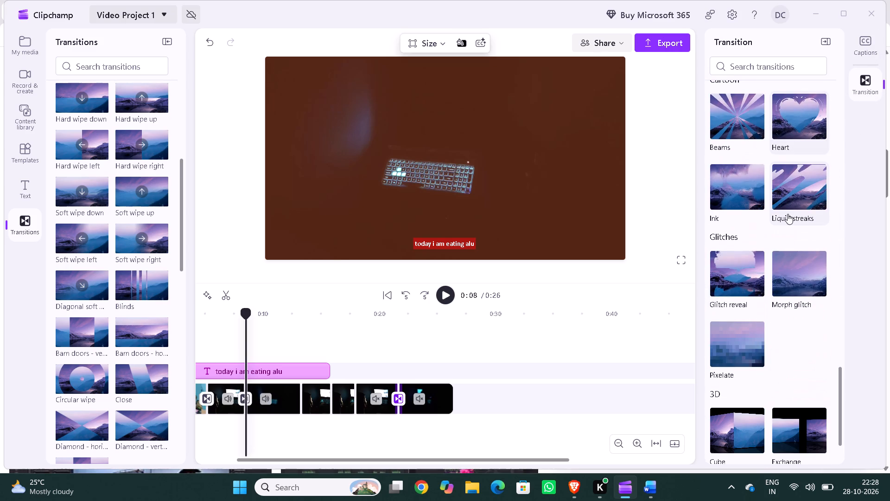
pyautogui.click(803, 193)
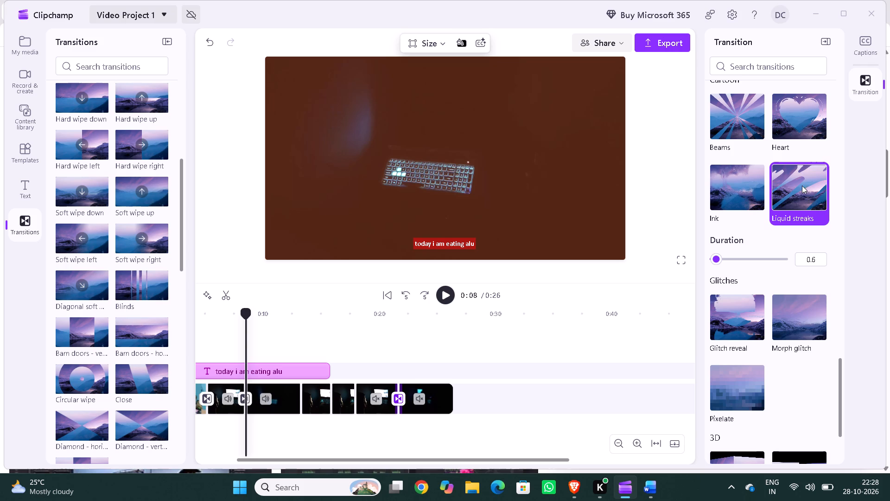
# Play the video through to its end to check the remaining clips and the new transition.
pyautogui.press('space')
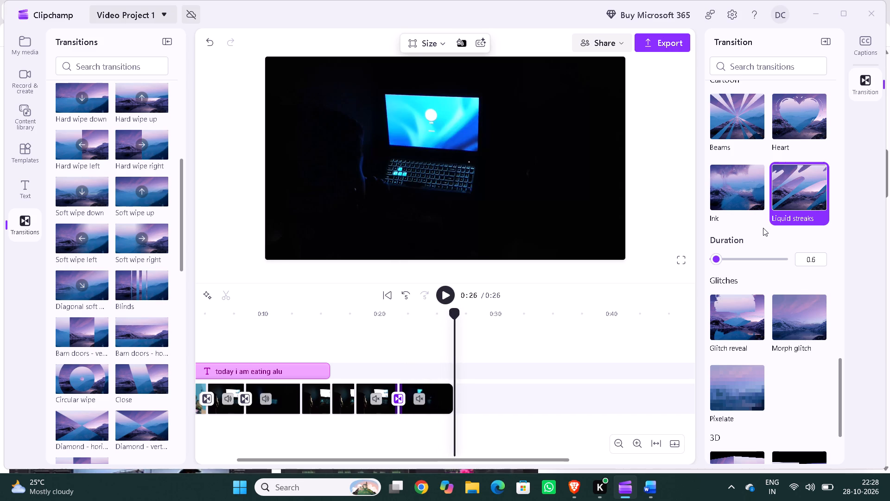
# Export the video in 1080p quality with the file name Video Project 1.
pyautogui.click(667, 45)
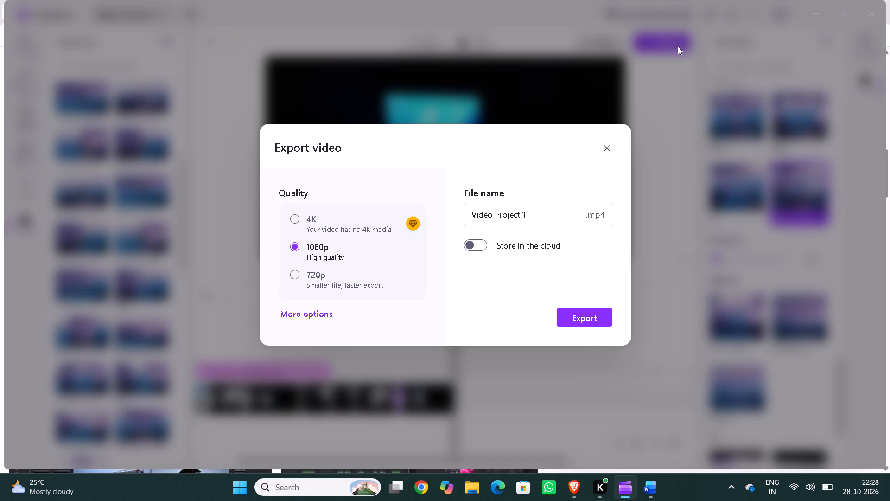
pyautogui.click(587, 323)
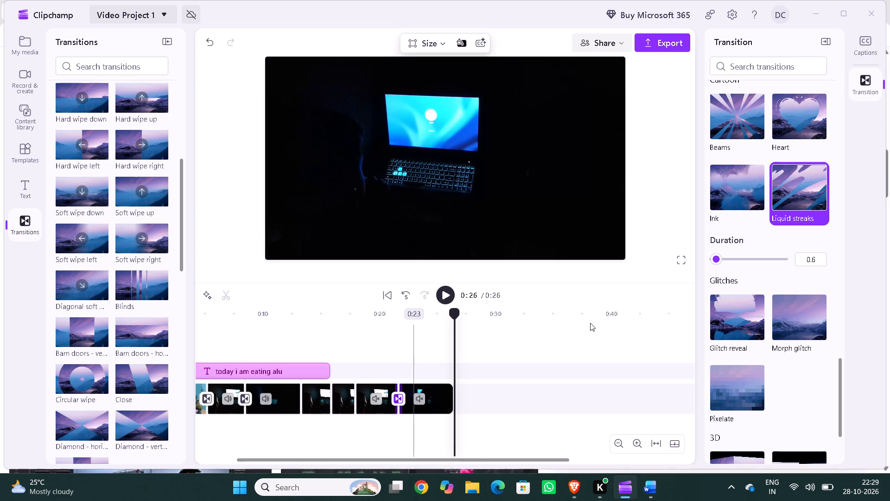
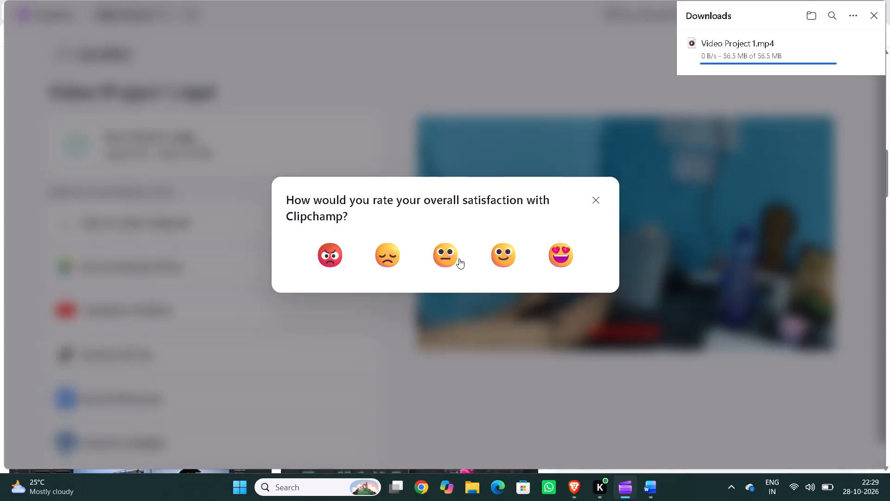
# Answer the overall satisfaction survey with the neutral-face rating.
pyautogui.click(458, 258)
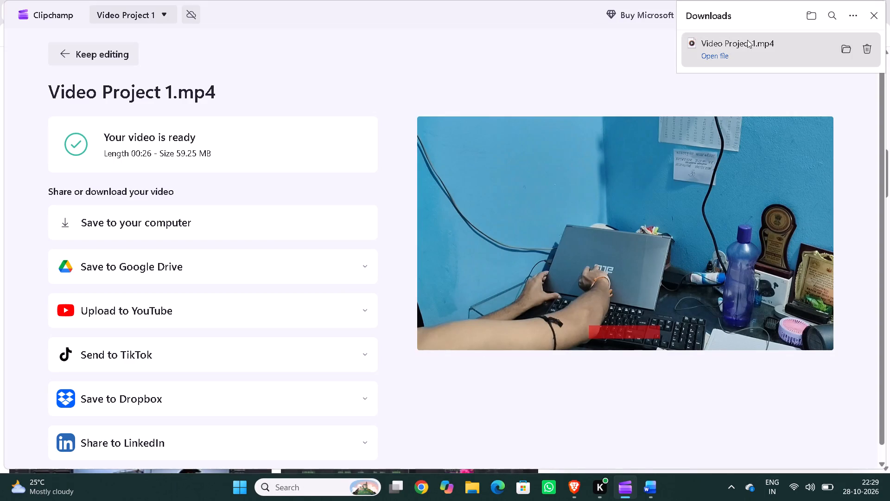
# Watch the exported Video Project 1.mp4 in Media Player, then return to Clipchamp and dismiss the downloads list.
pyautogui.rightClick(736, 44)
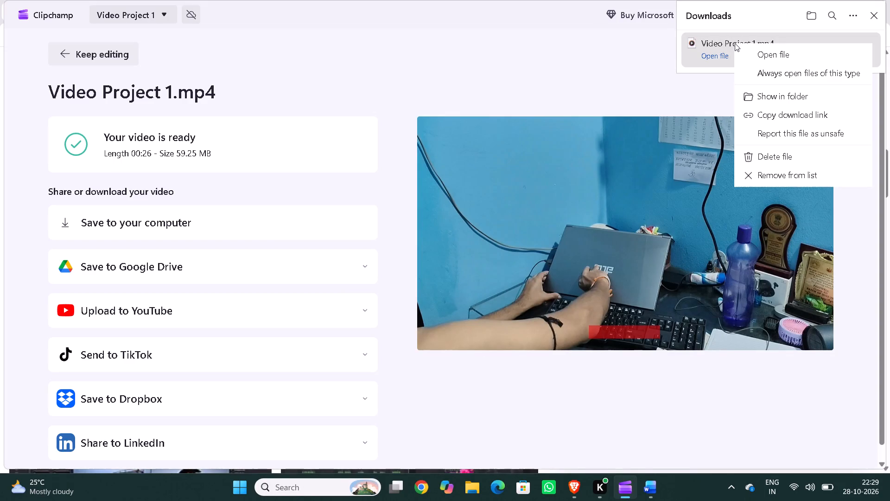
pyautogui.click(785, 49)
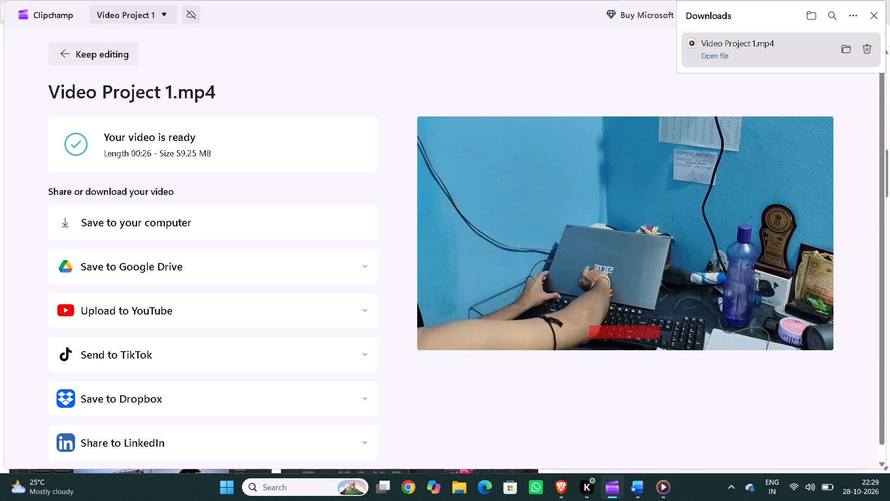
pyautogui.click(664, 489)
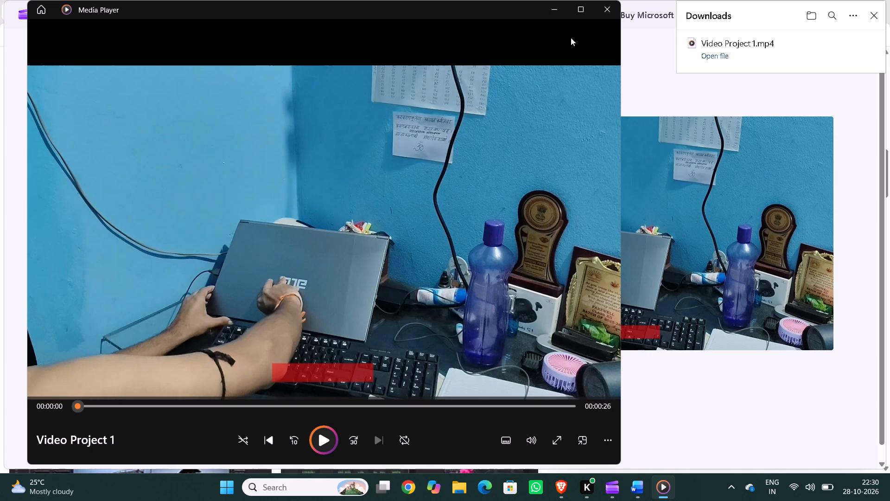
pyautogui.click(561, 14)
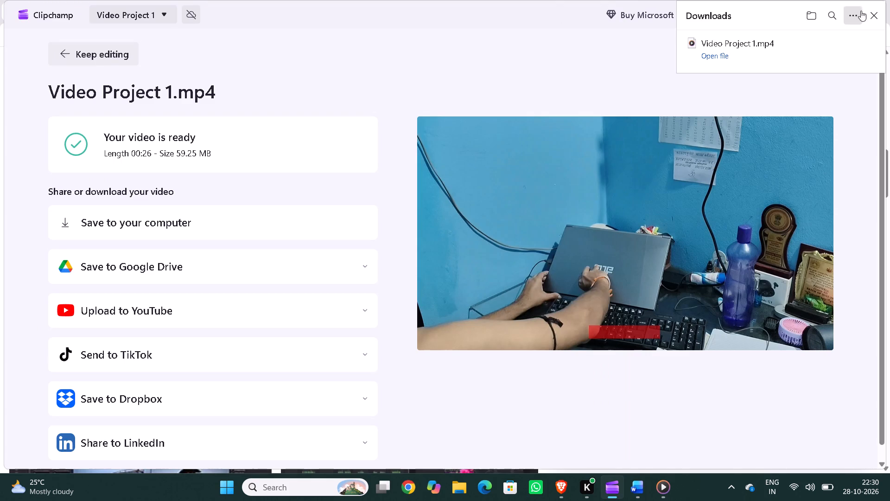
pyautogui.click(871, 11)
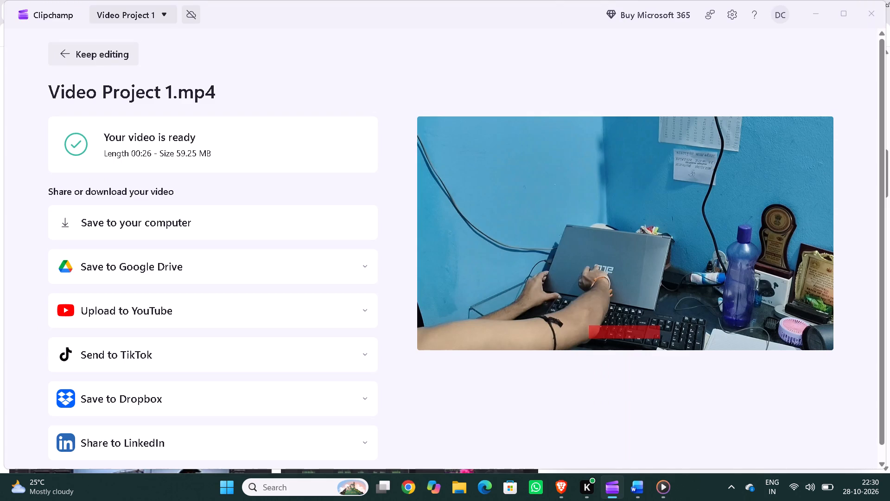